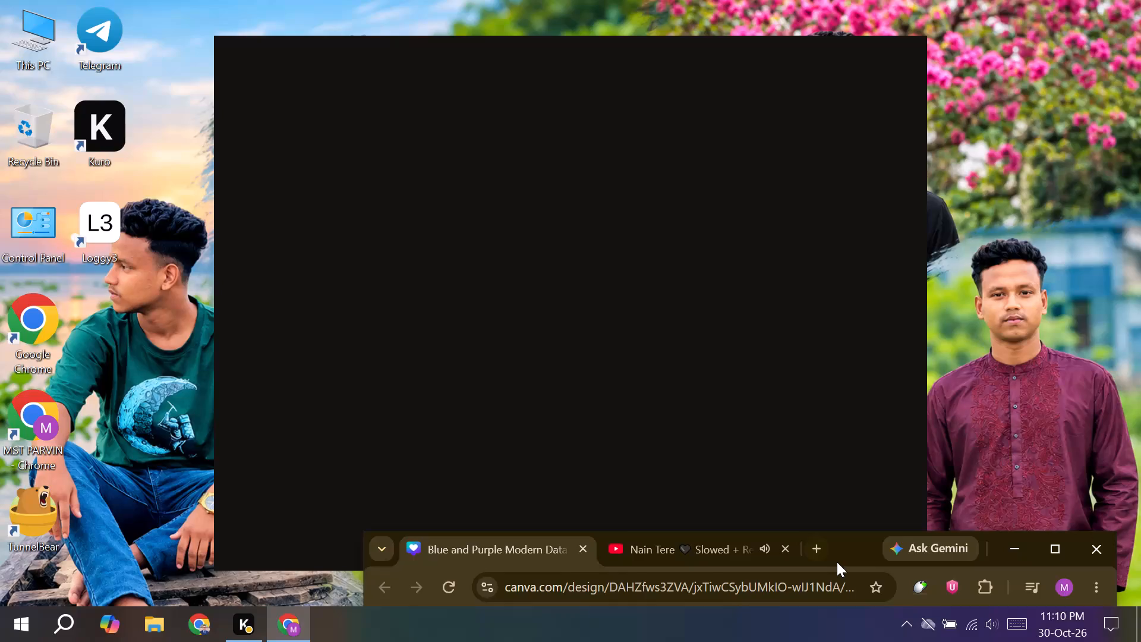
# Bring the browser window with the Canva design fully into view and maximize it.
pyautogui.moveTo(837, 562); pyautogui.dragTo(755, 278)
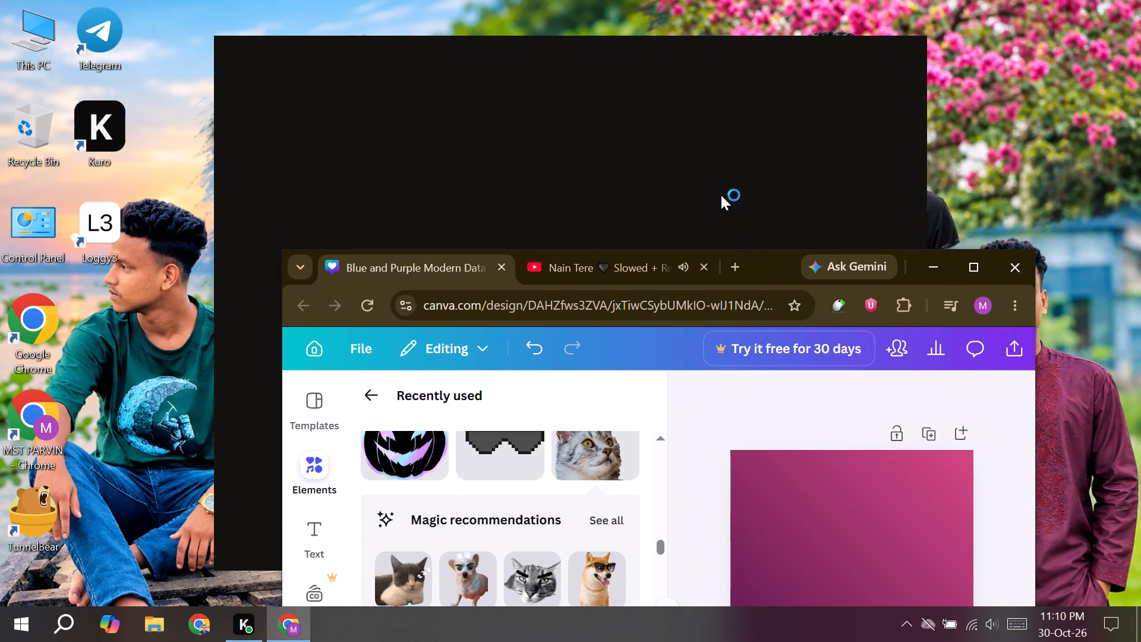
pyautogui.moveTo(767, 269); pyautogui.dragTo(690, 51)
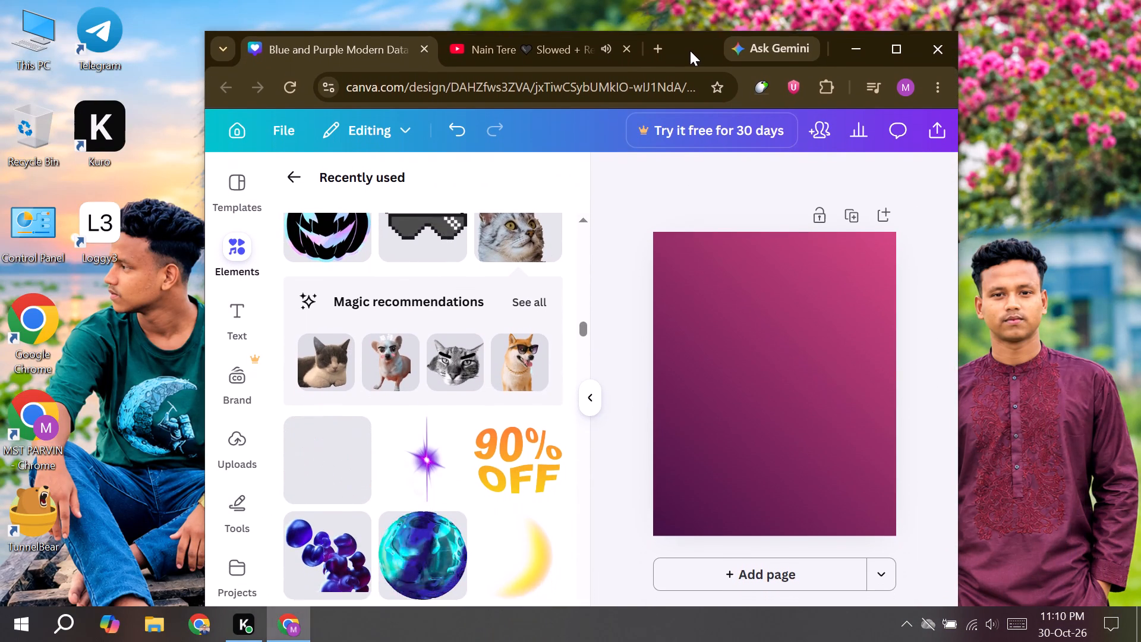
pyautogui.moveTo(690, 51); pyautogui.dragTo(689, 35)
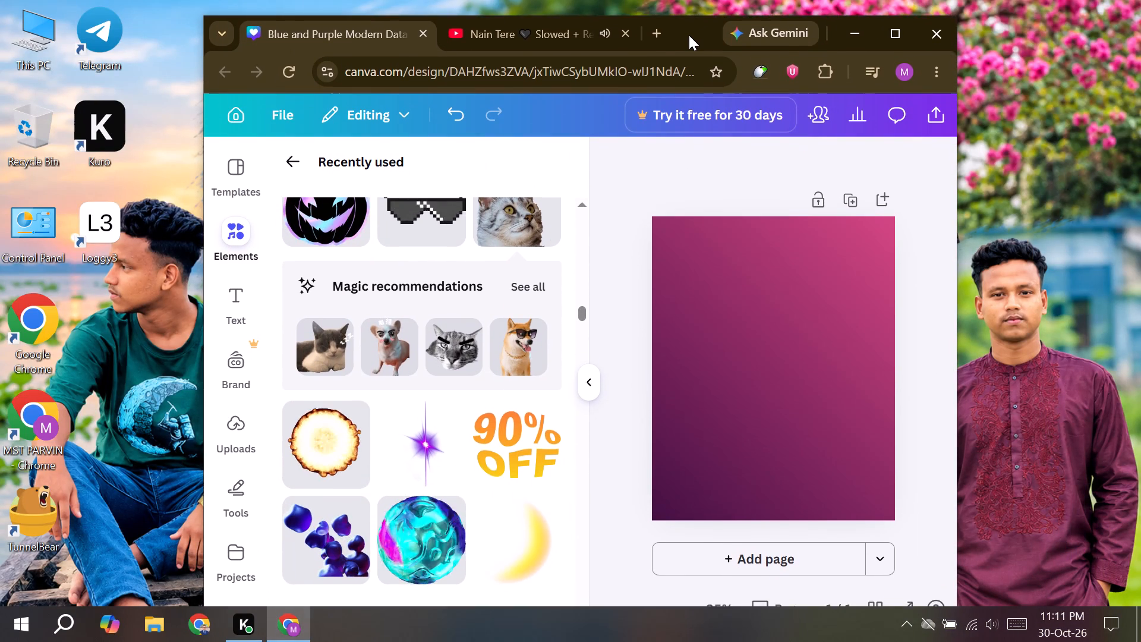
pyautogui.moveTo(689, 35); pyautogui.dragTo(688, 30)
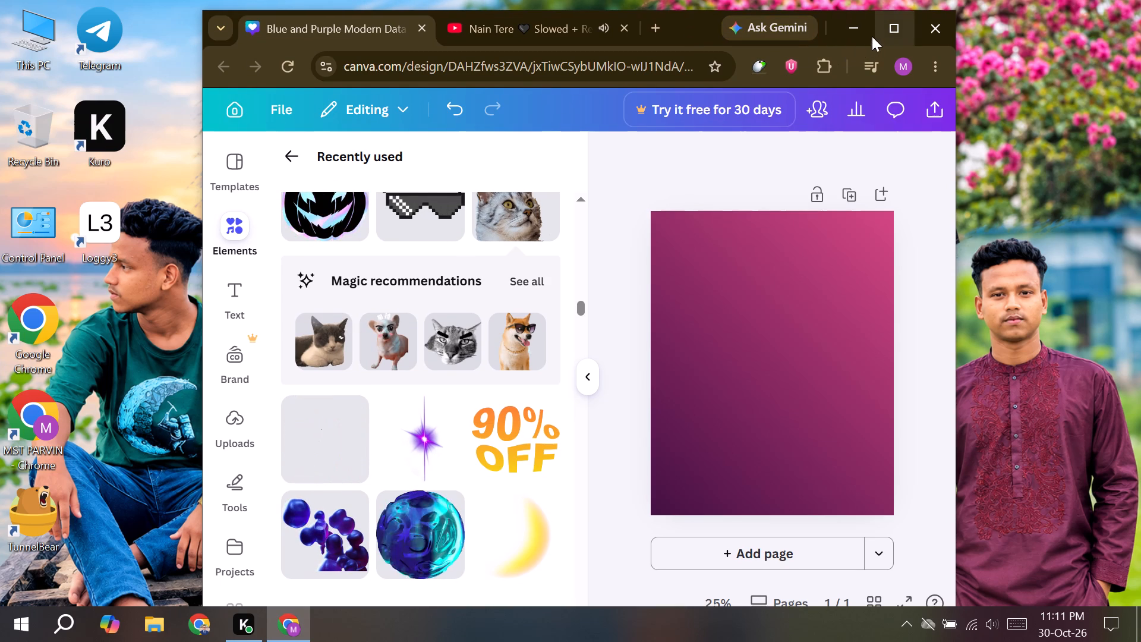
pyautogui.moveTo(698, 26); pyautogui.dragTo(698, 22)
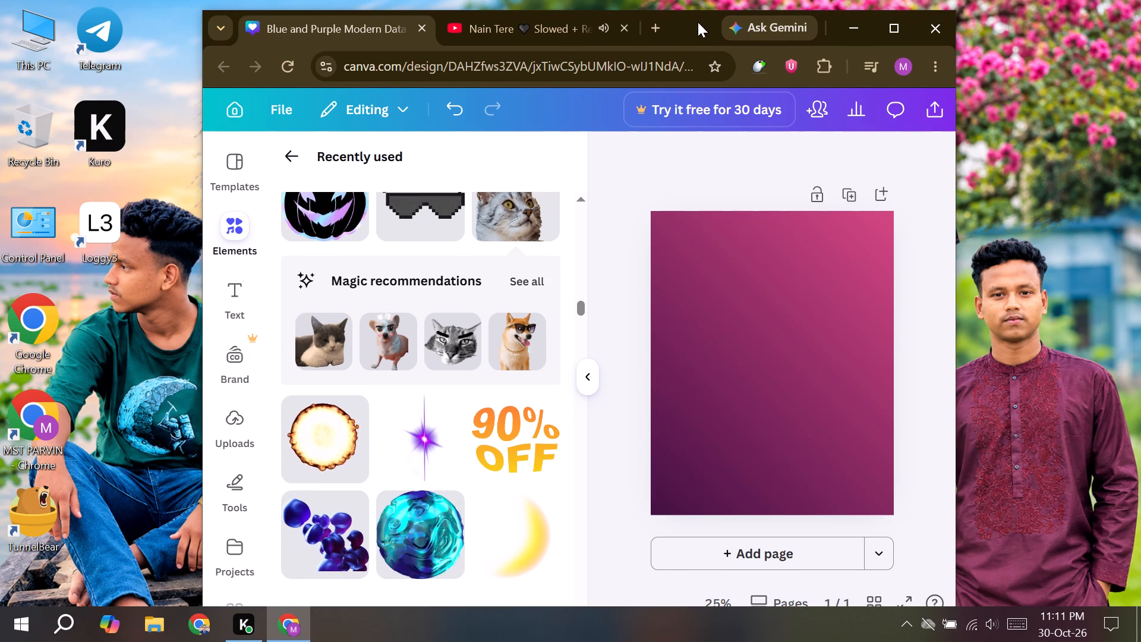
pyautogui.moveTo(698, 22); pyautogui.dragTo(698, 18)
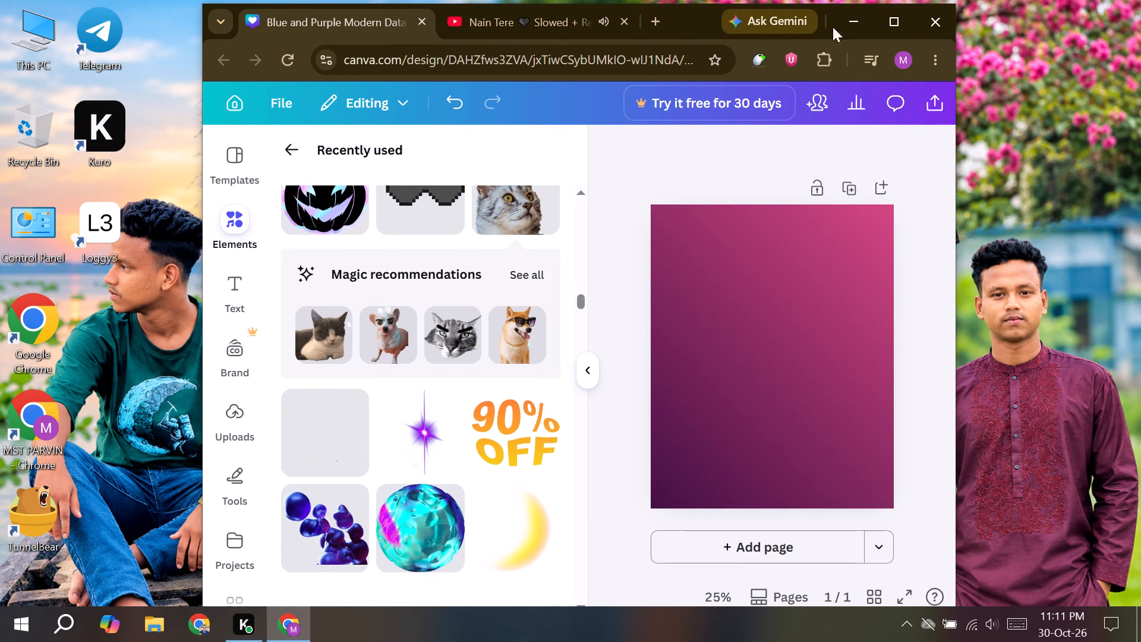
pyautogui.click(883, 21)
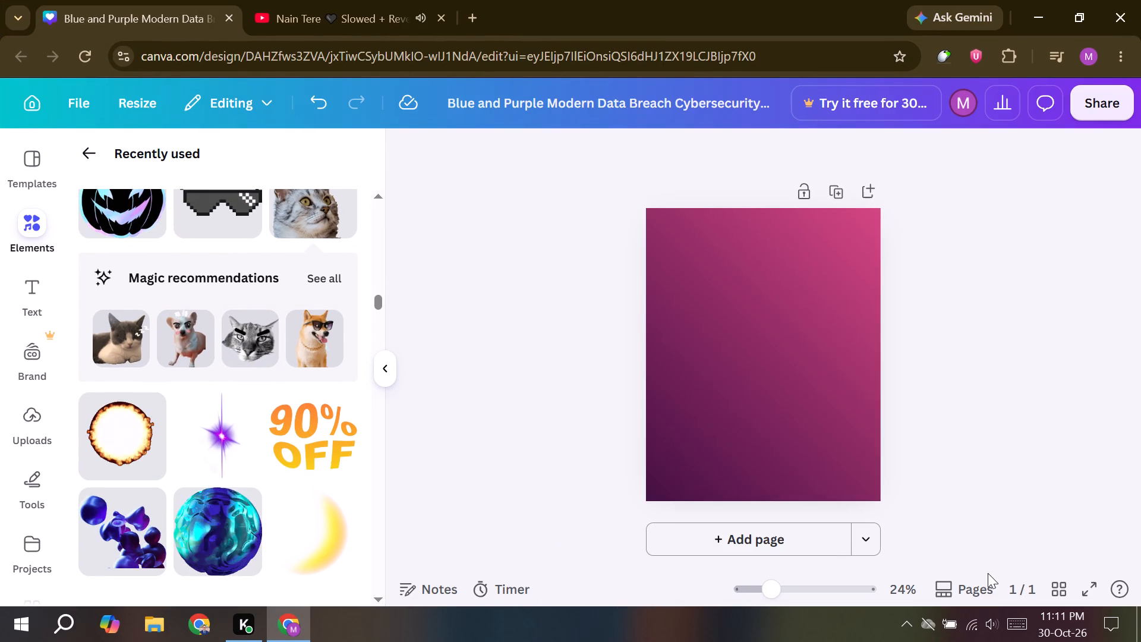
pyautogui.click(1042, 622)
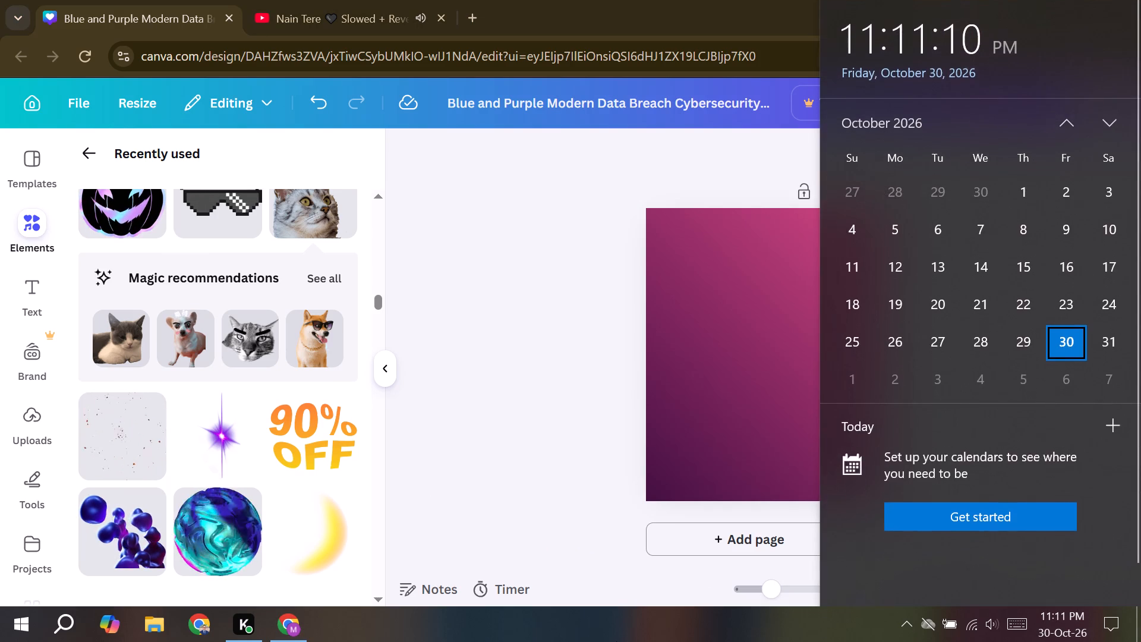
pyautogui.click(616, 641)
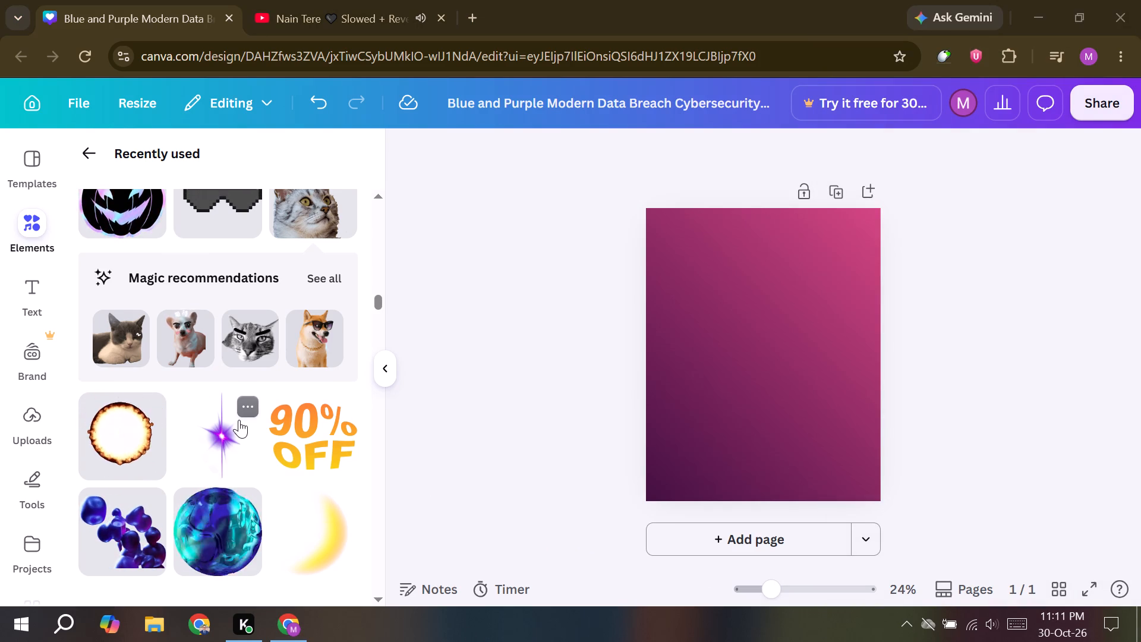
# Add the tropical-plants waterfall and the tall rocky waterfall graphics from the recently used elements to the page.
pyautogui.scroll(-3, 239, 420)
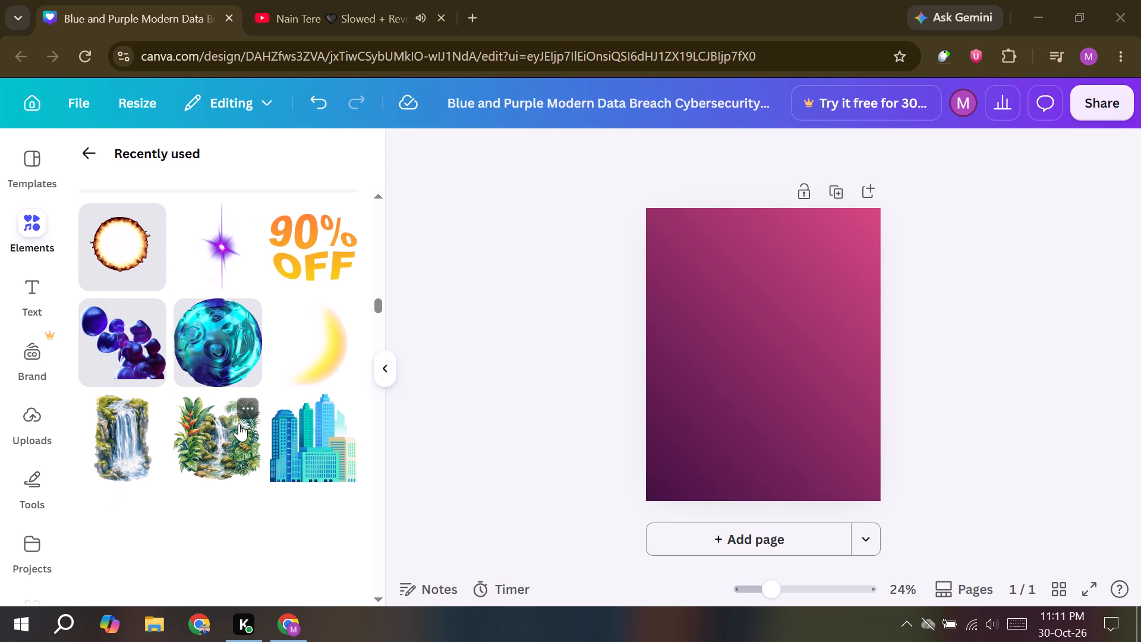
pyautogui.click(239, 423)
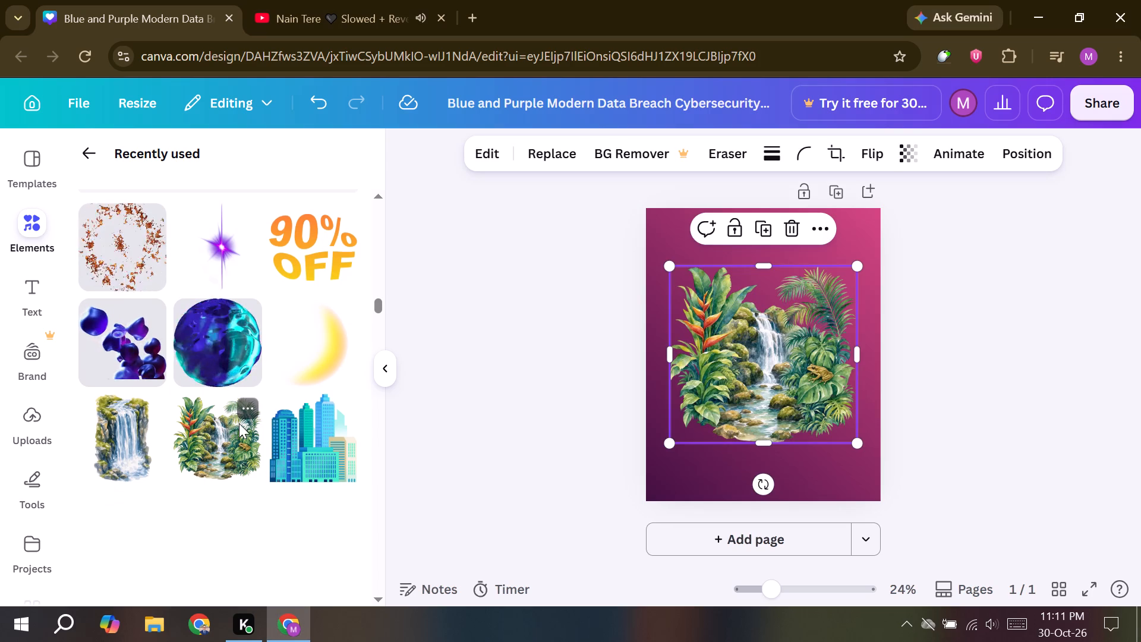
pyautogui.click(121, 313)
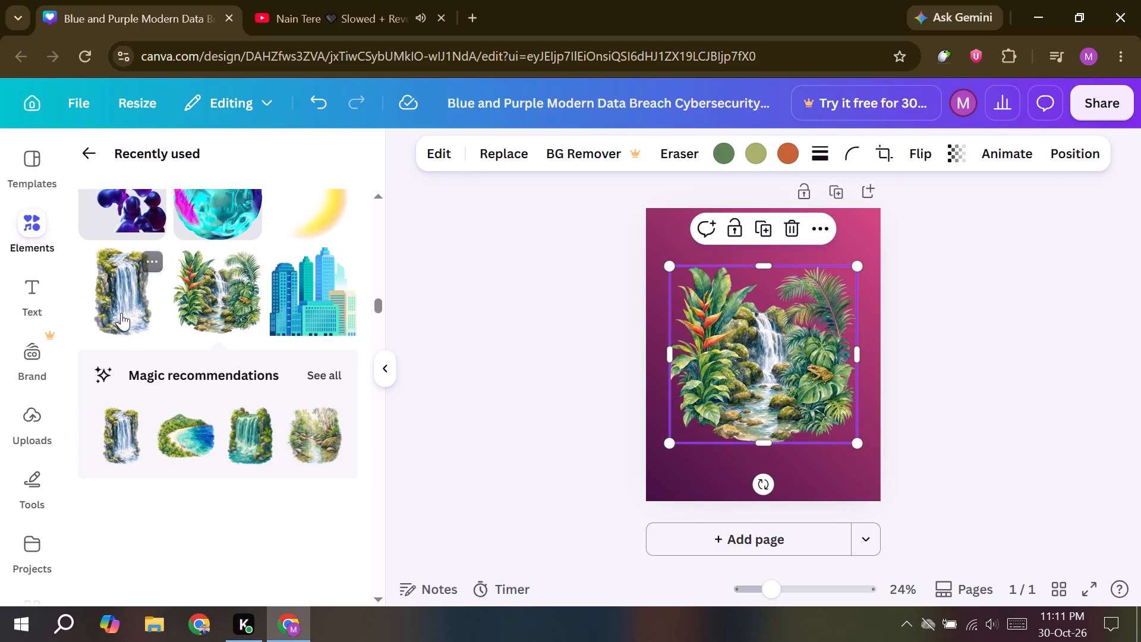
# Look through more of the recently used elements for further graphics to add.
pyautogui.scroll(-2, 288, 436)
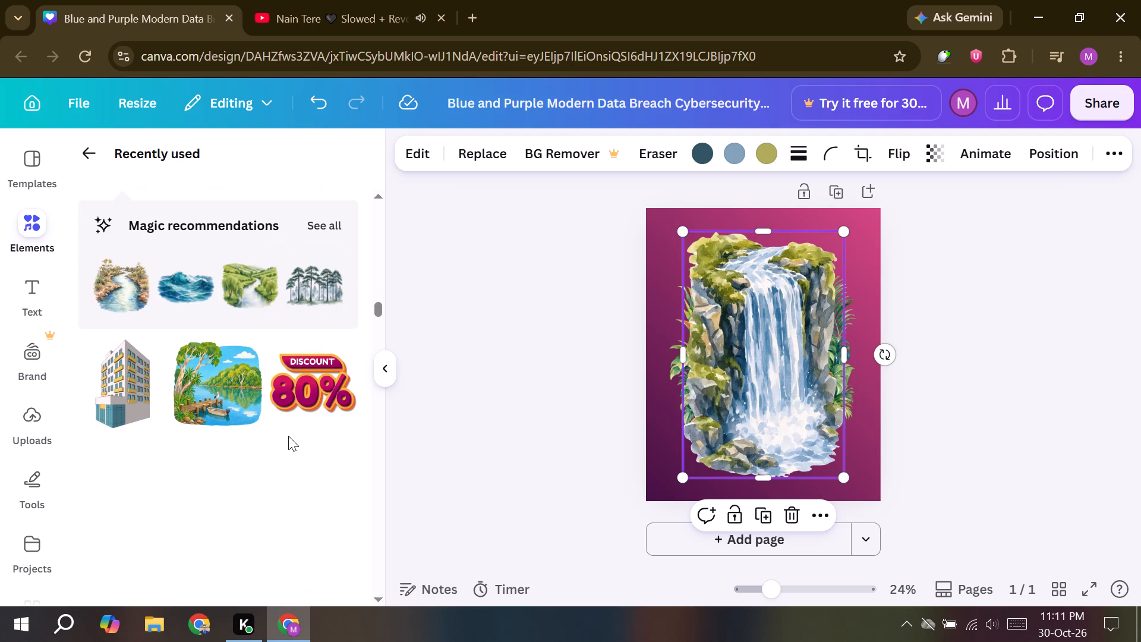
pyautogui.scroll(-1, 271, 343)
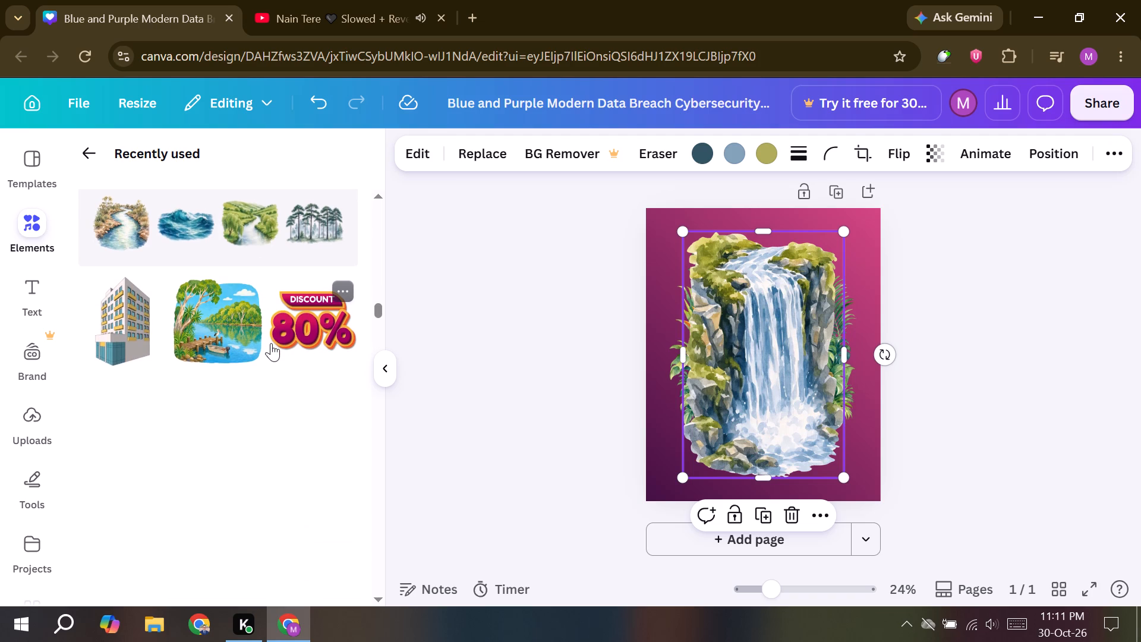
pyautogui.scroll(-3, 271, 343)
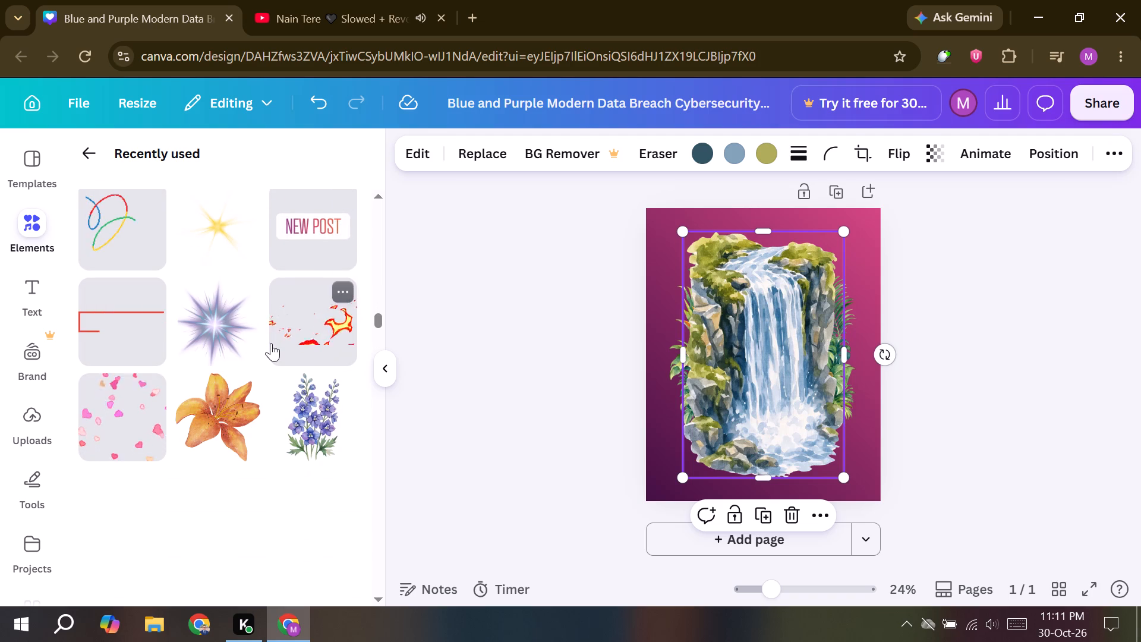
pyautogui.scroll(-6, 271, 343)
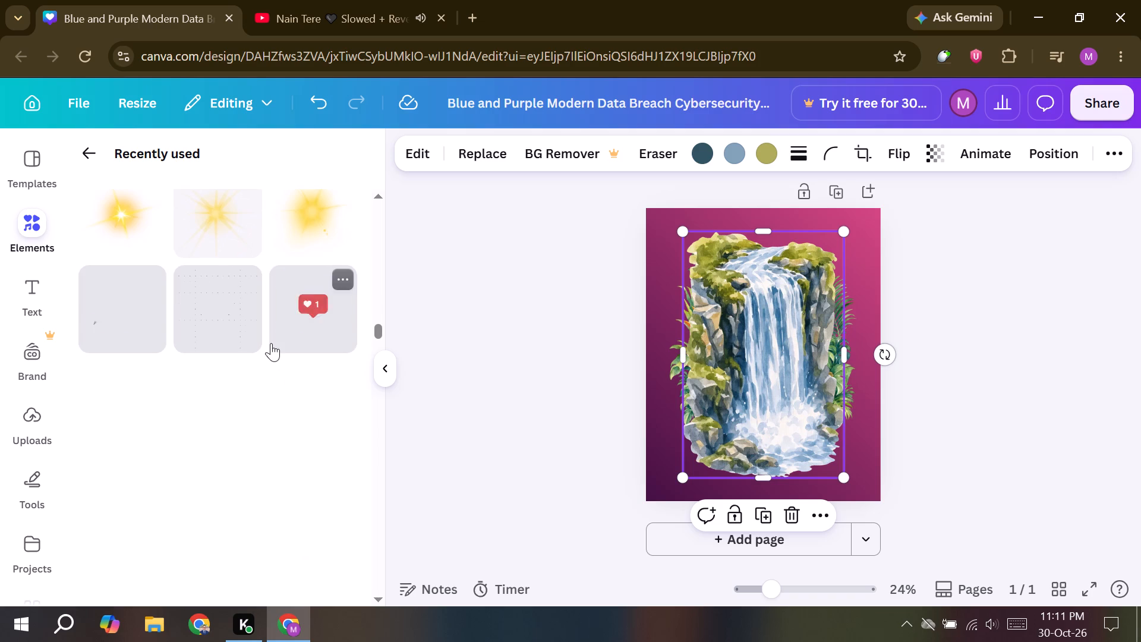
pyautogui.scroll(6, 271, 343)
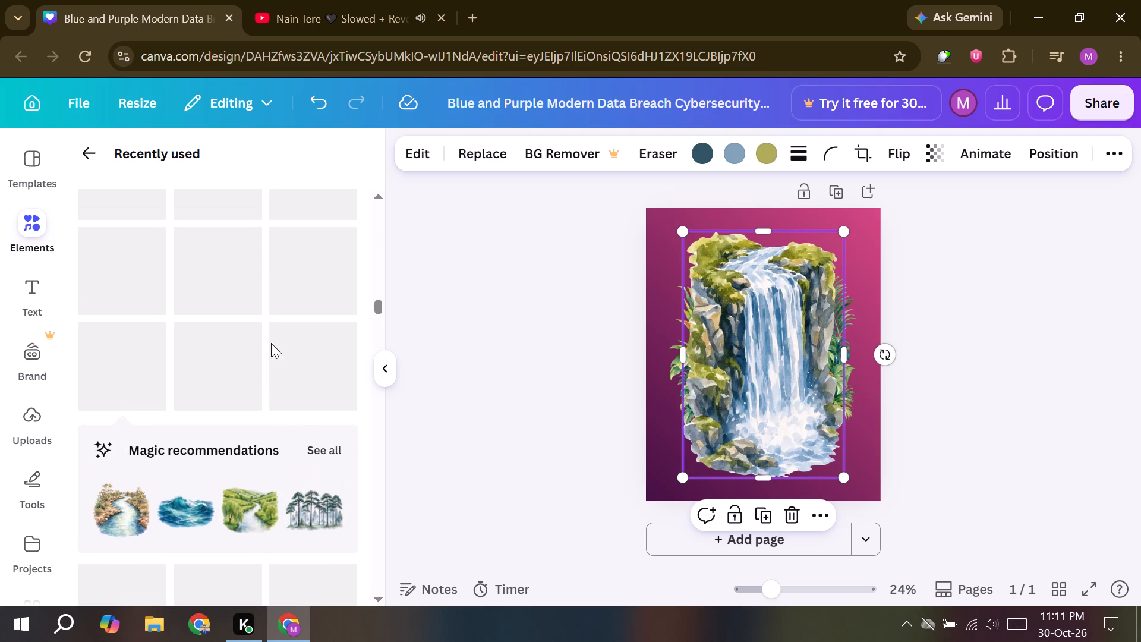
# Browse the full set of Magic recommendations for the rocky waterfall to find matching scenery graphics.
pyautogui.click(331, 457)
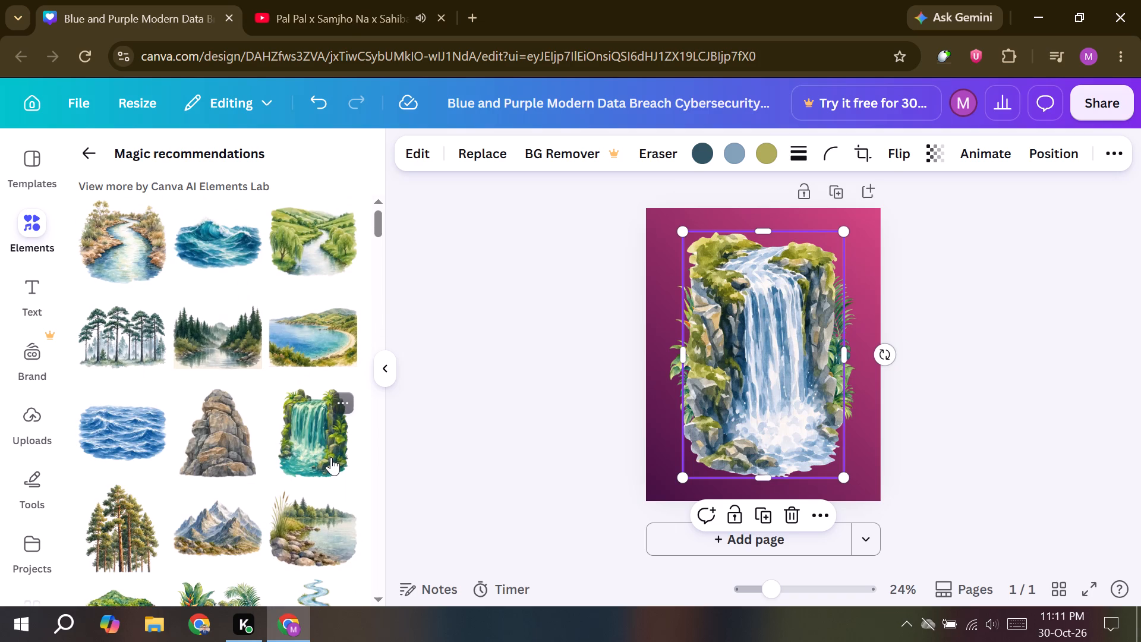
pyautogui.scroll(-3, 263, 404)
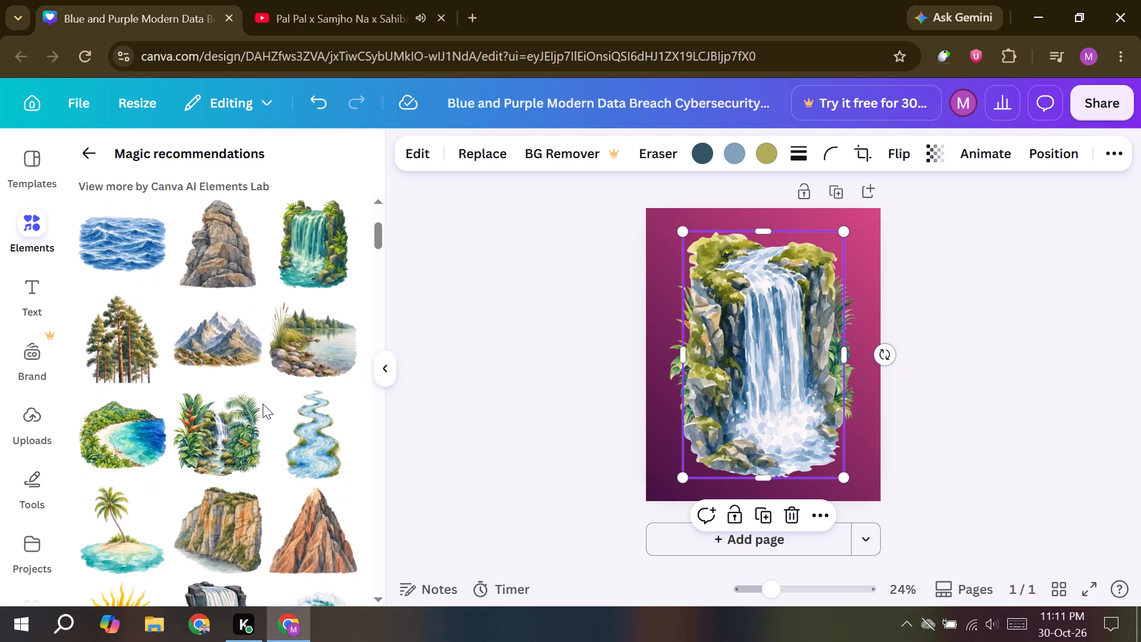
pyautogui.scroll(-1, 263, 404)
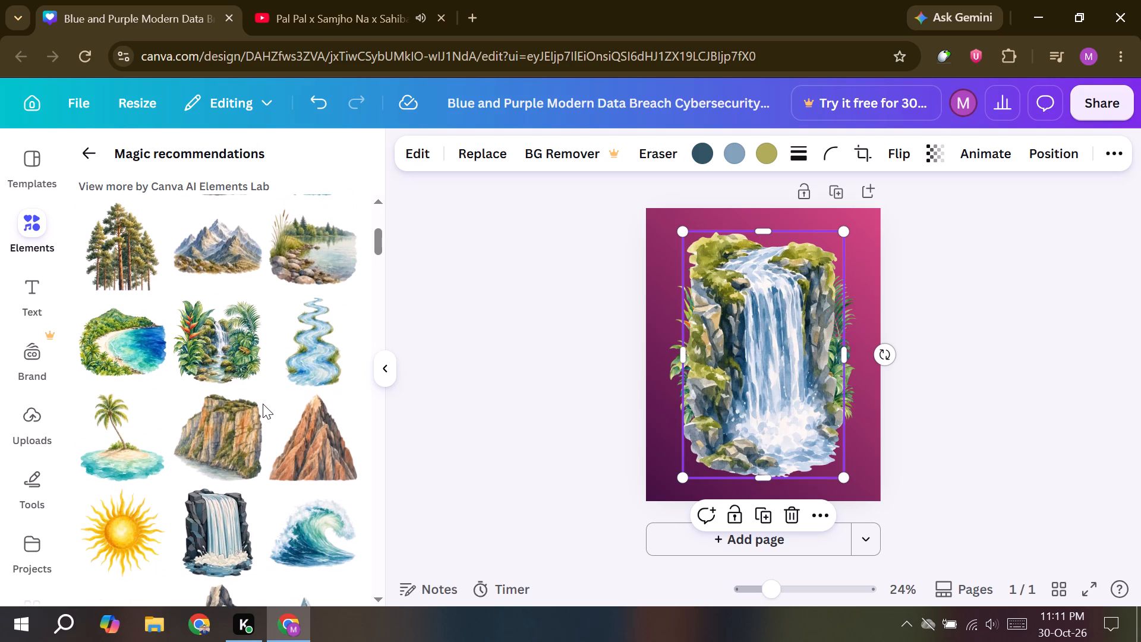
pyautogui.scroll(-3, 263, 404)
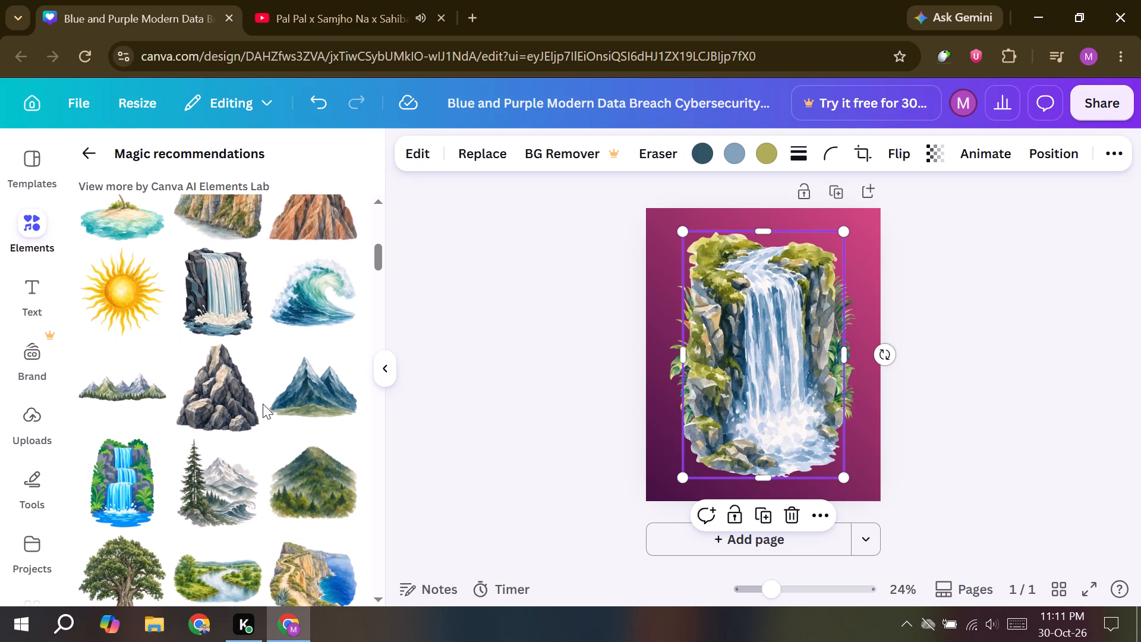
pyautogui.scroll(-3, 263, 404)
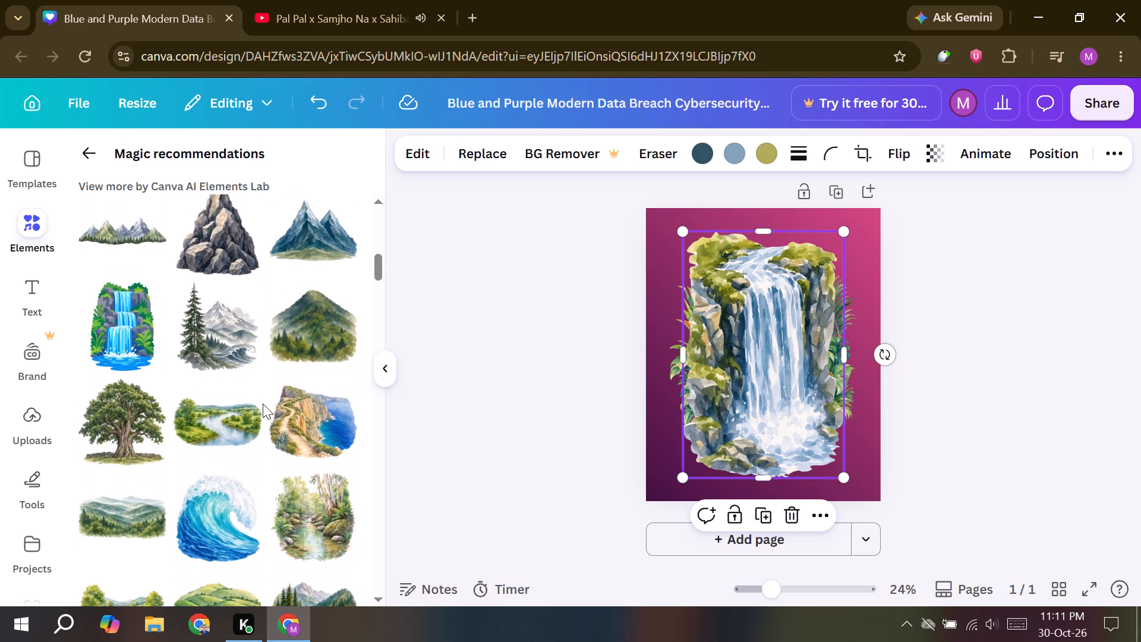
pyautogui.scroll(-4, 263, 404)
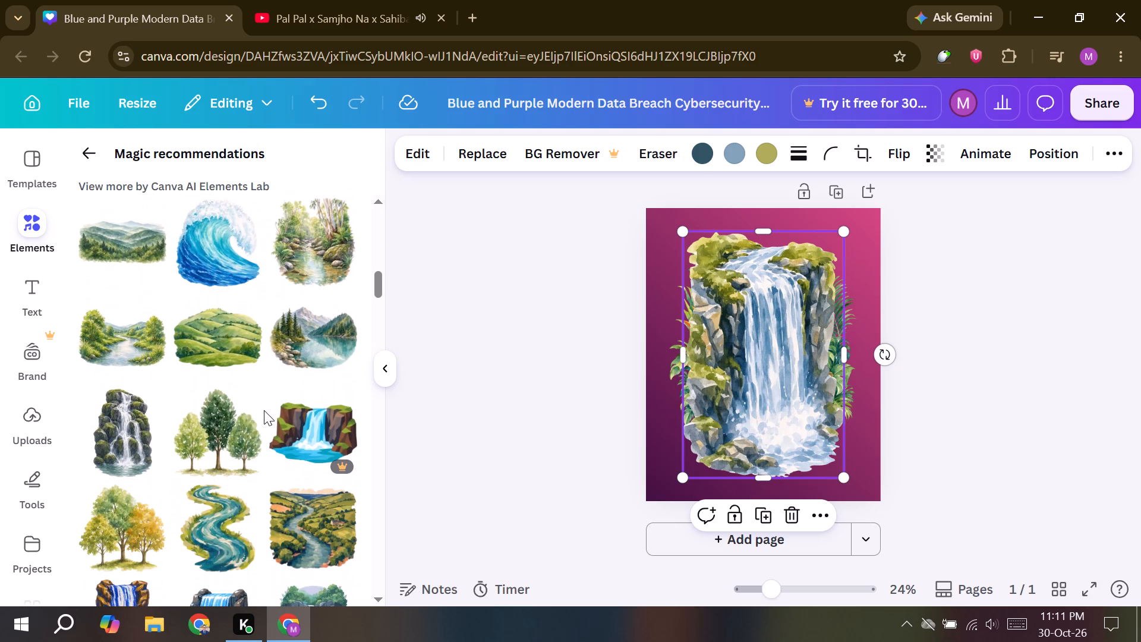
pyautogui.scroll(-4, 264, 410)
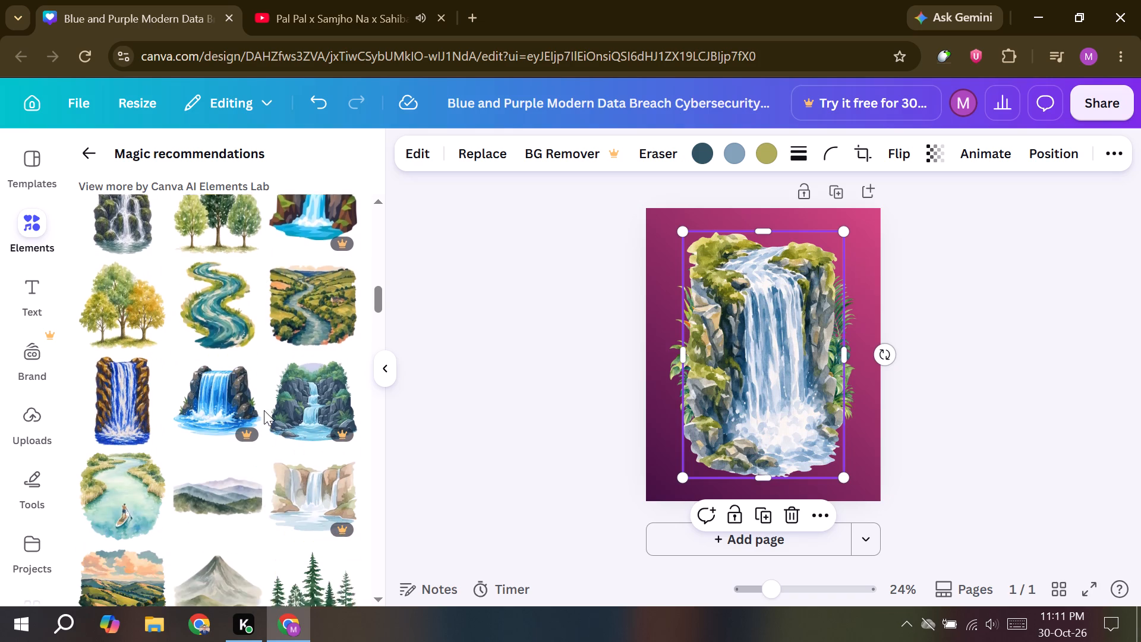
pyautogui.scroll(-6, 264, 410)
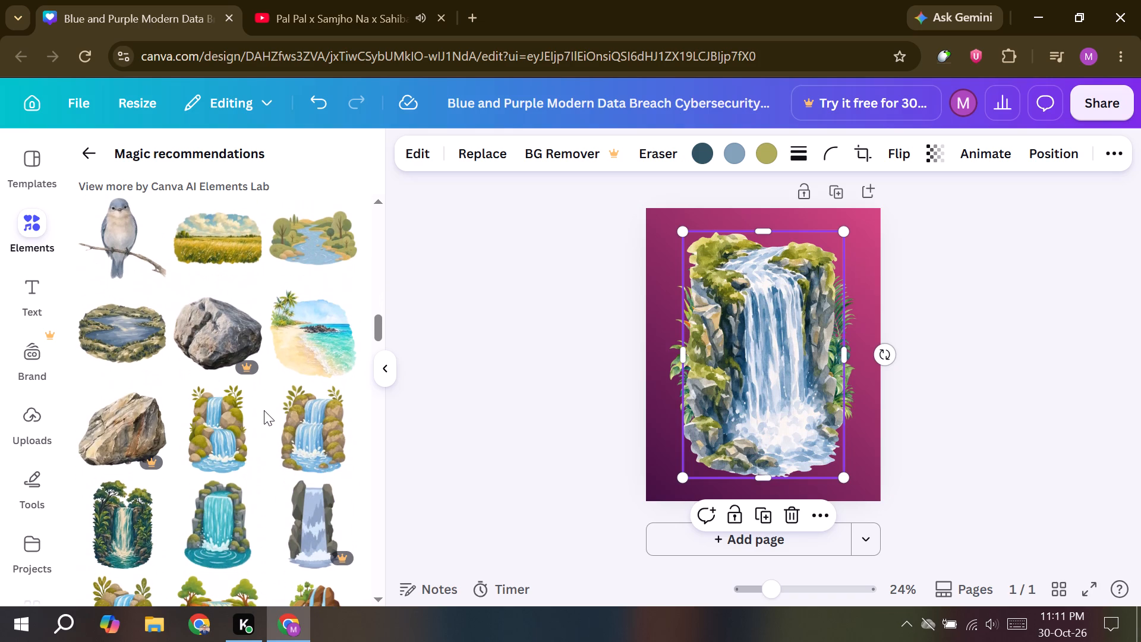
pyautogui.scroll(-4, 264, 410)
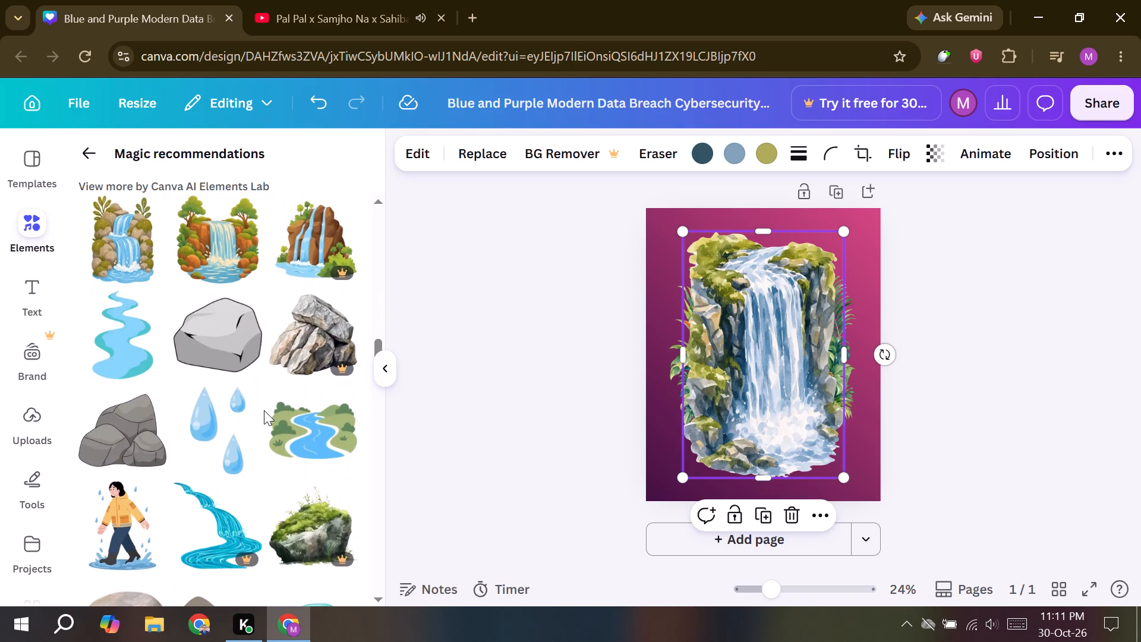
pyautogui.scroll(-10, 264, 410)
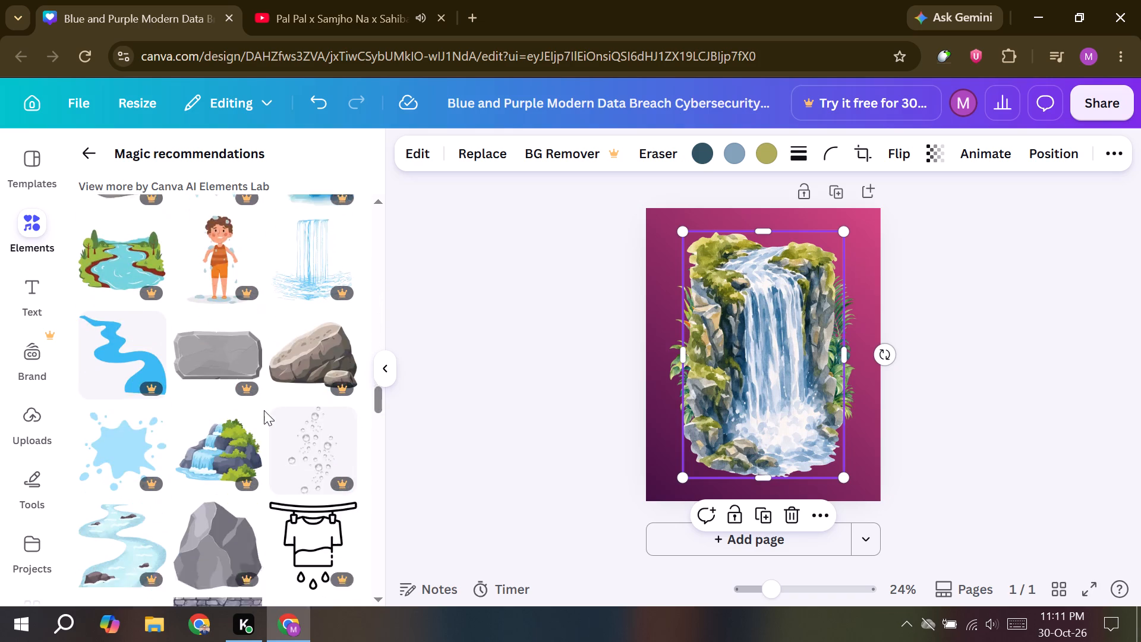
pyautogui.scroll(-10, 264, 410)
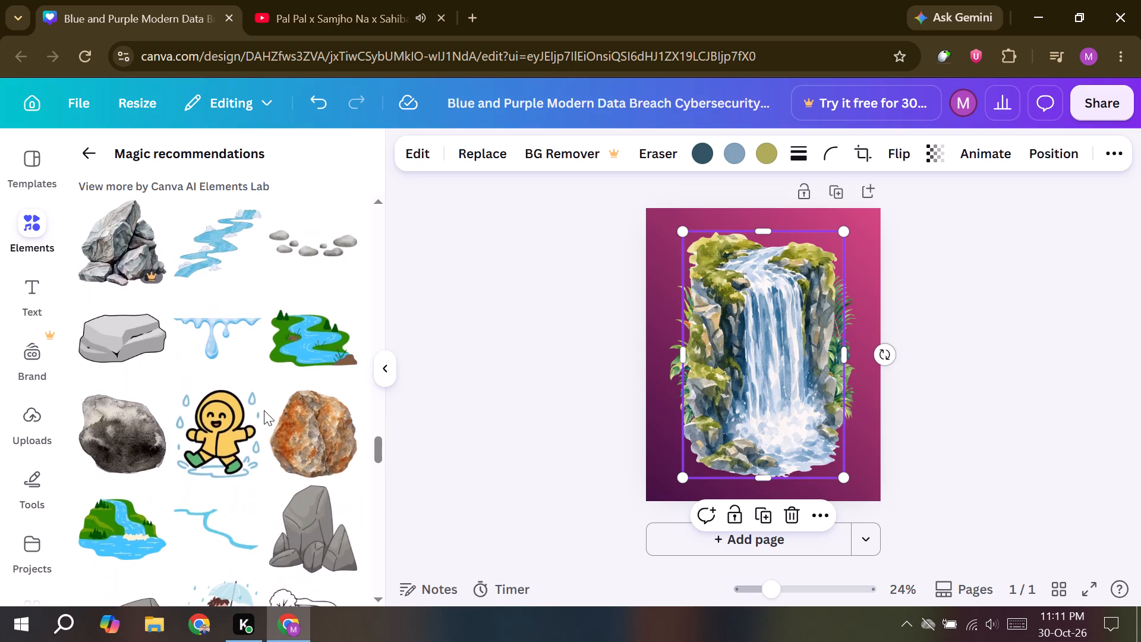
pyautogui.scroll(-15, 264, 410)
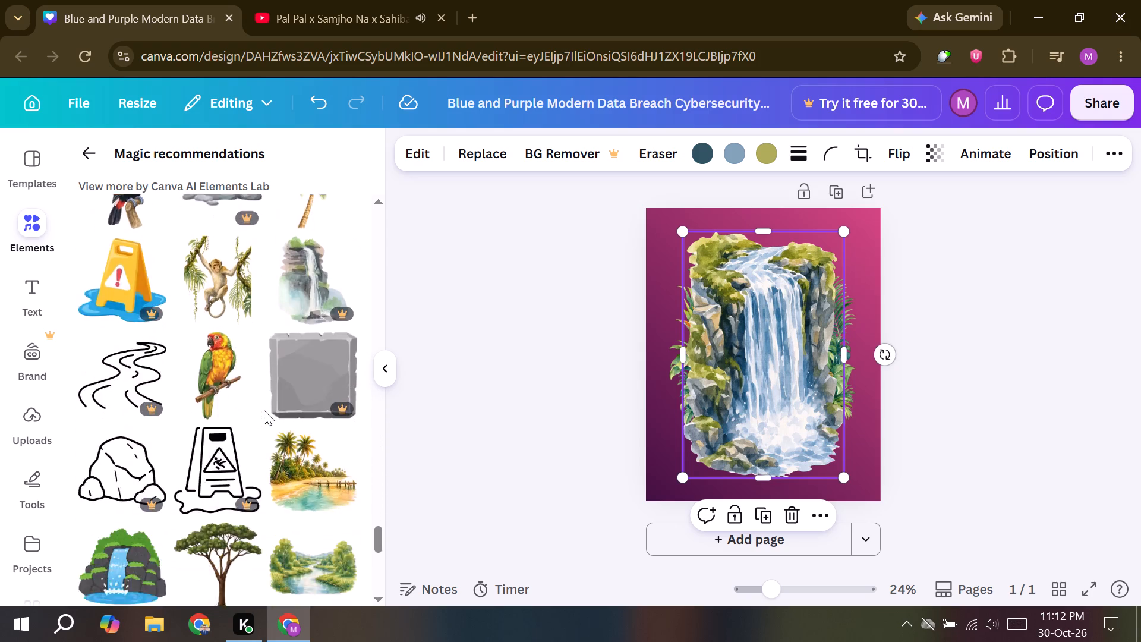
pyautogui.scroll(-10, 264, 410)
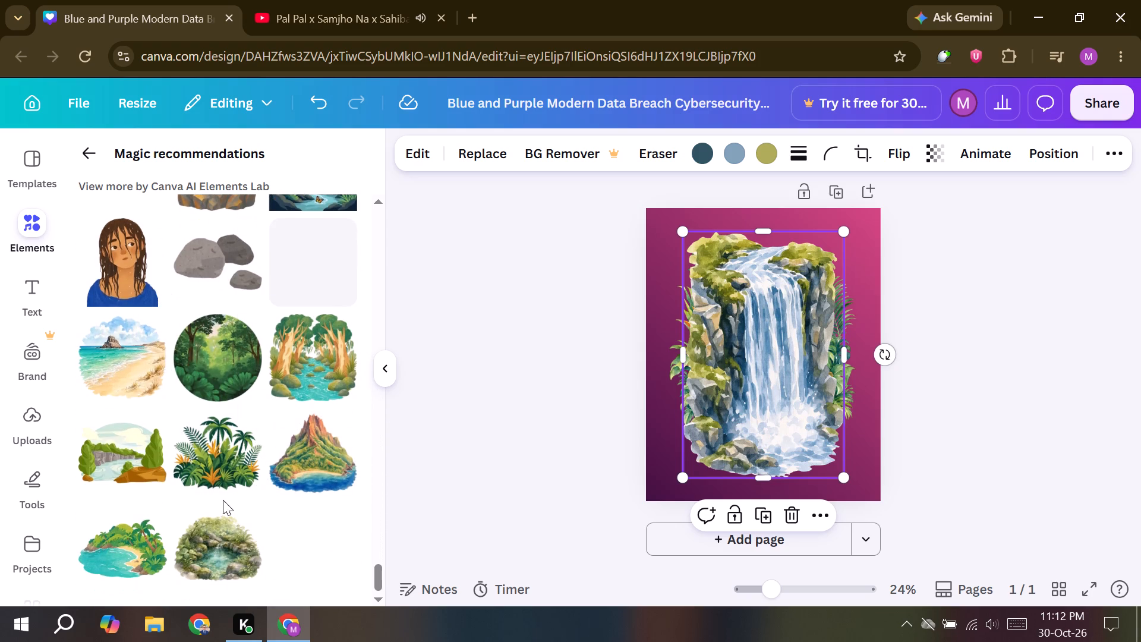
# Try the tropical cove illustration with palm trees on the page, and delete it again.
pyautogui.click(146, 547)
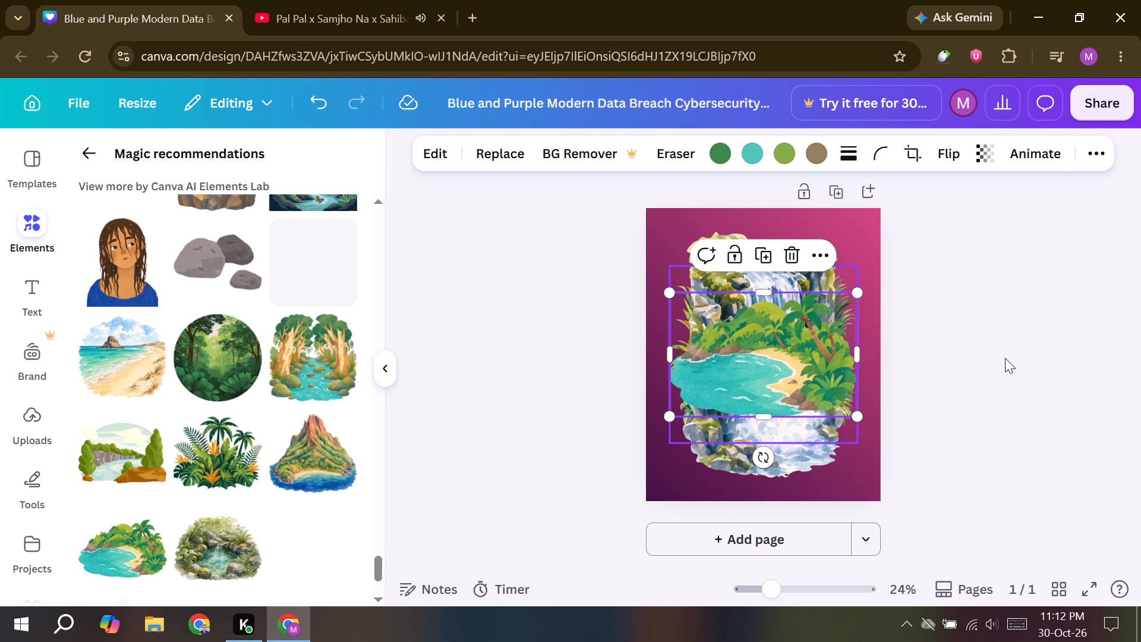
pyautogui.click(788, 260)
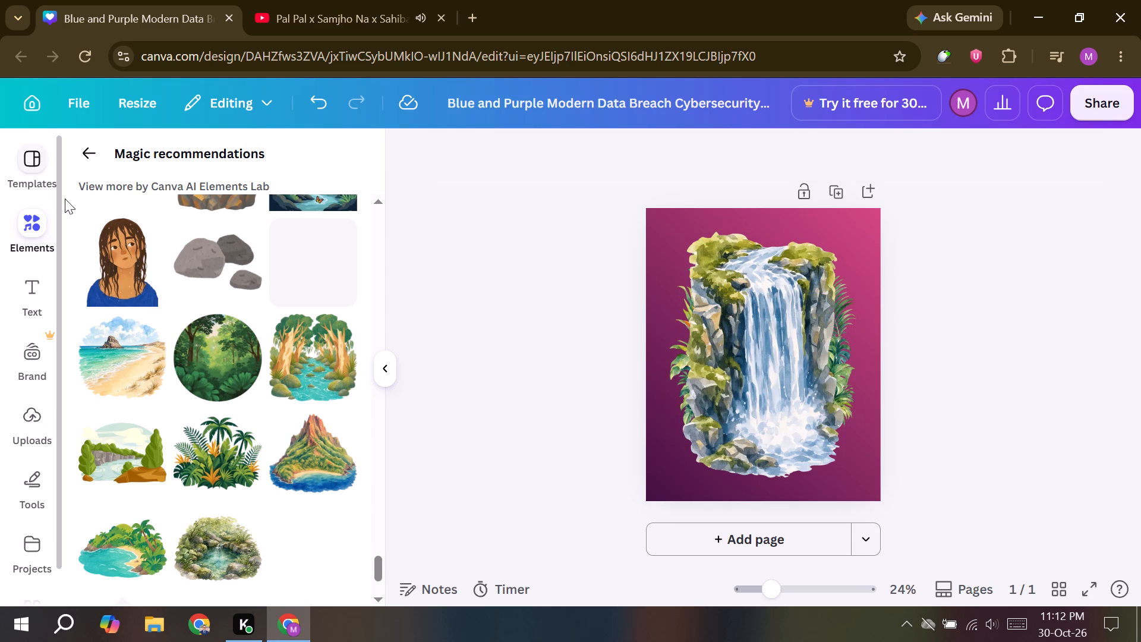
# Add the watercolor sandy beach graphic and move it partly off the page's right edge, beside the waterfall.
pyautogui.click(145, 364)
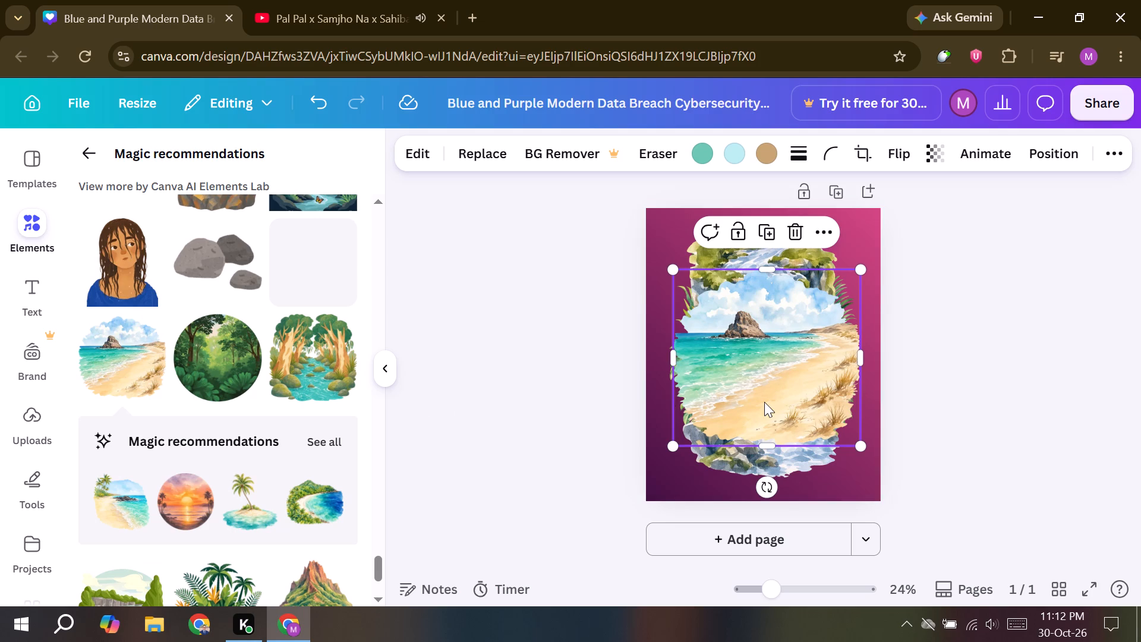
pyautogui.moveTo(764, 402); pyautogui.dragTo(918, 384)
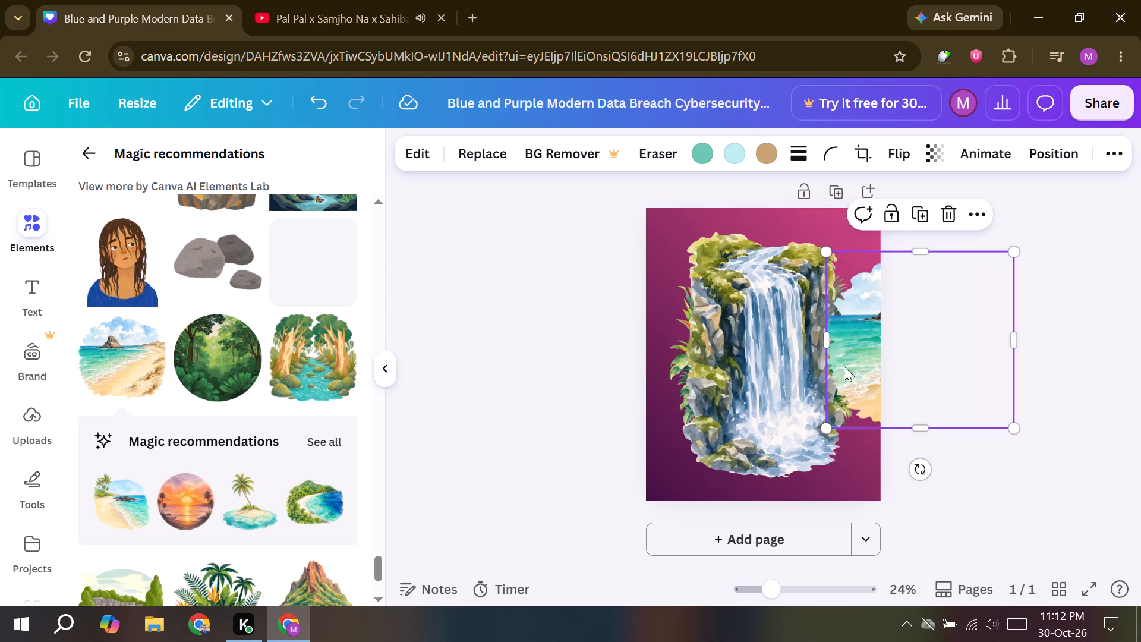
# Clear the page by removing the rocky waterfall, the foliage graphic behind it and the sandy beach graphic.
pyautogui.click(751, 339)
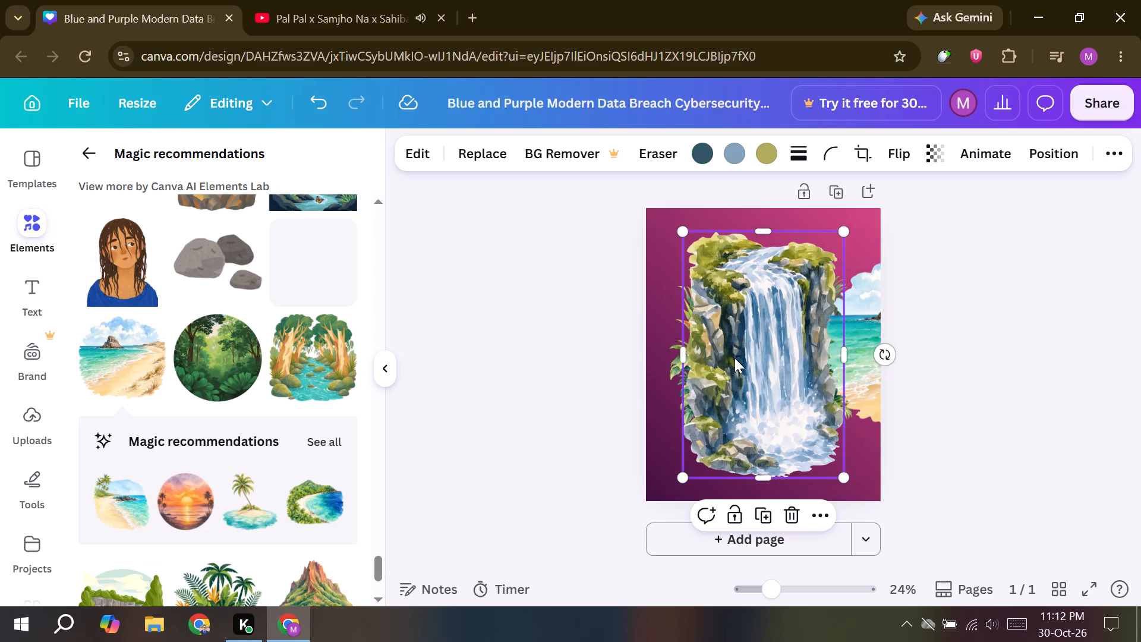
pyautogui.click(795, 517)
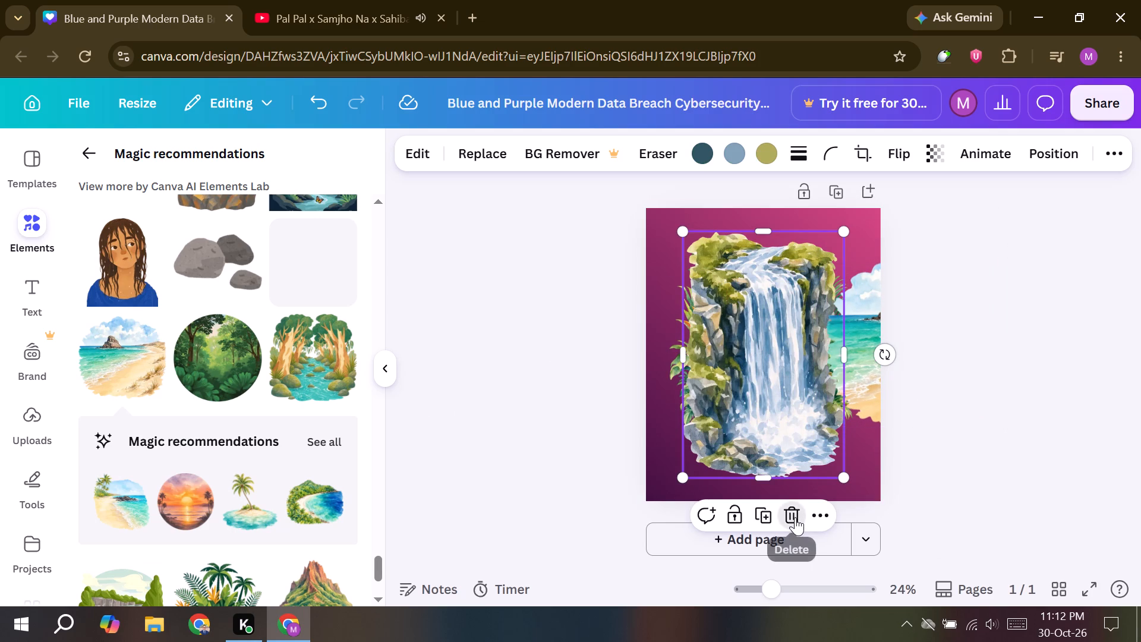
pyautogui.moveTo(735, 285); pyautogui.dragTo(1046, 612)
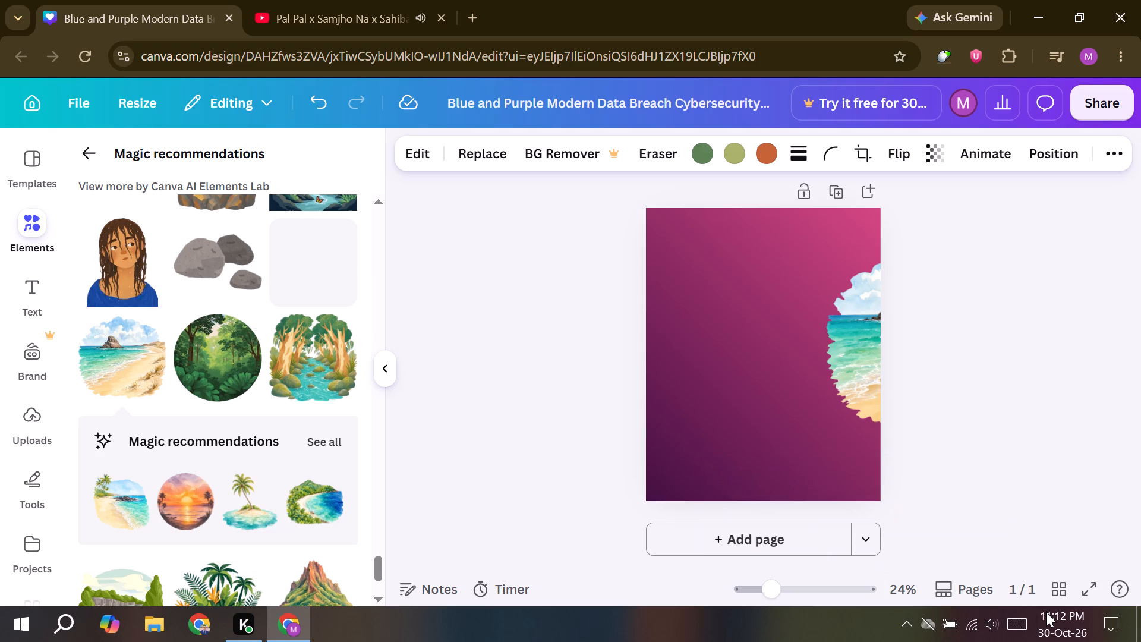
pyautogui.click(874, 309)
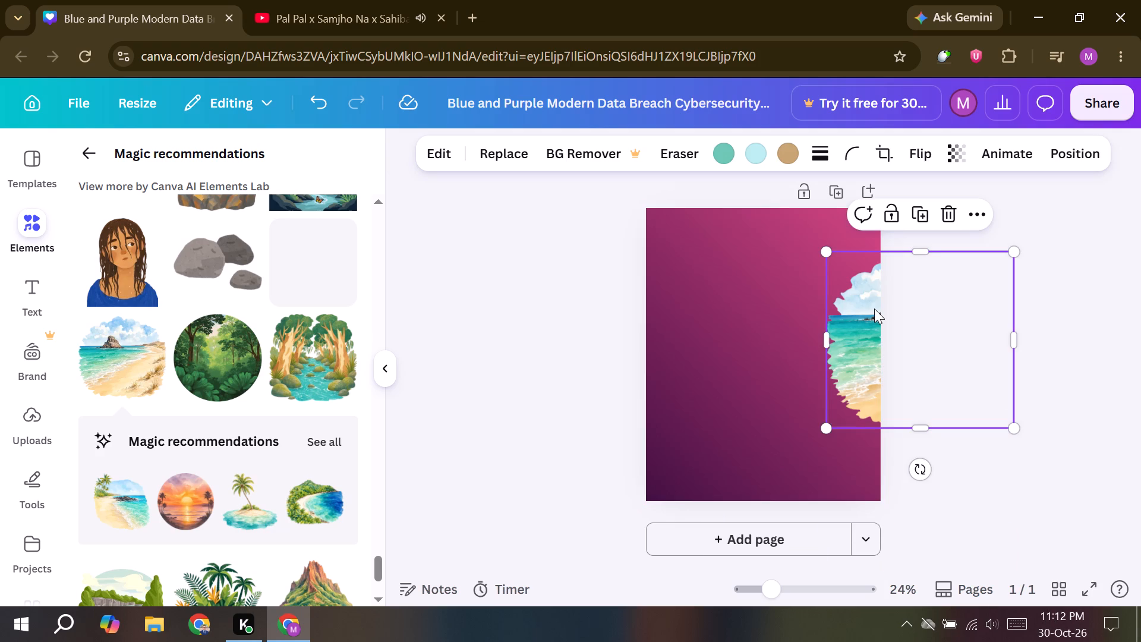
pyautogui.click(950, 209)
# Return to the recently used elements and add the purple light-ray burst graphic to the page.
pyautogui.hscroll(-7, 950, 209)
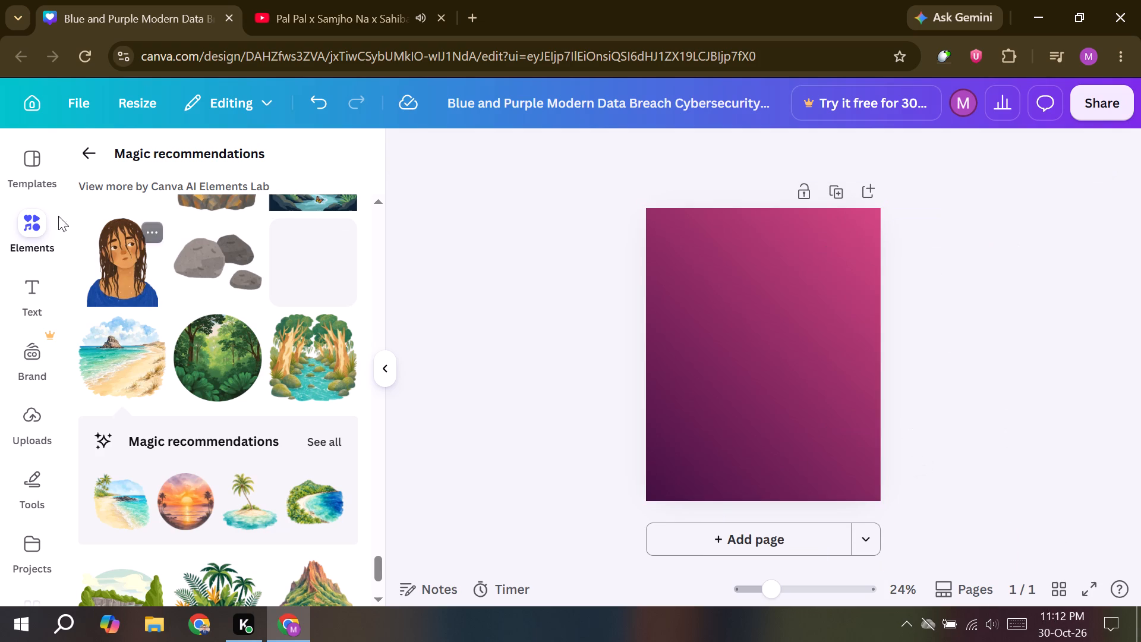
pyautogui.click(77, 144)
pyautogui.scroll(-3, 239, 474)
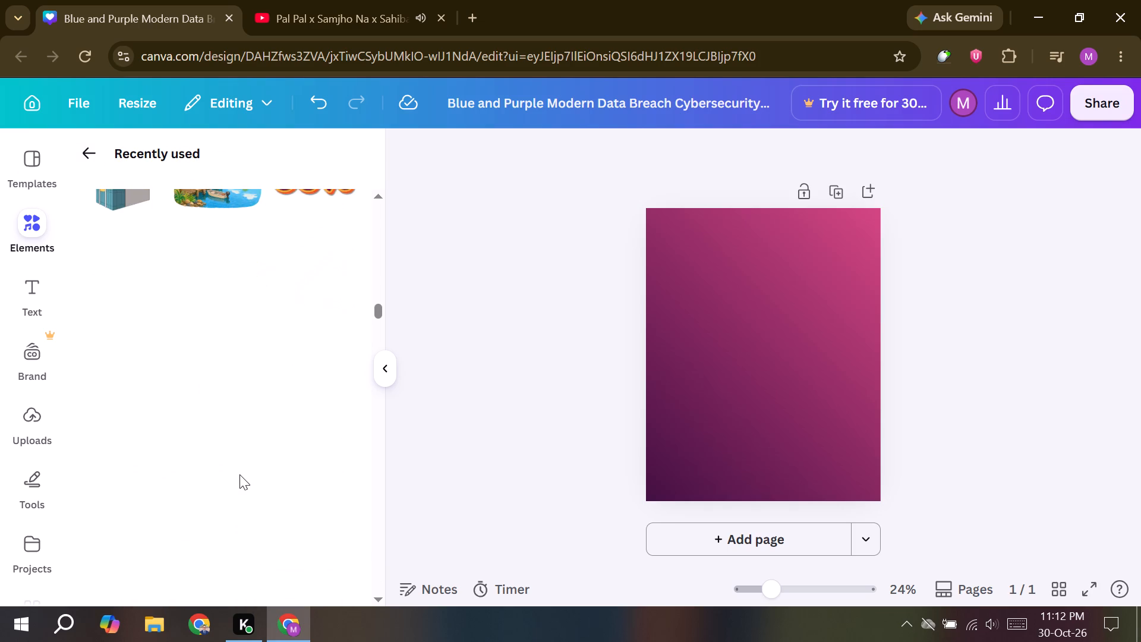
pyautogui.scroll(-2, 239, 474)
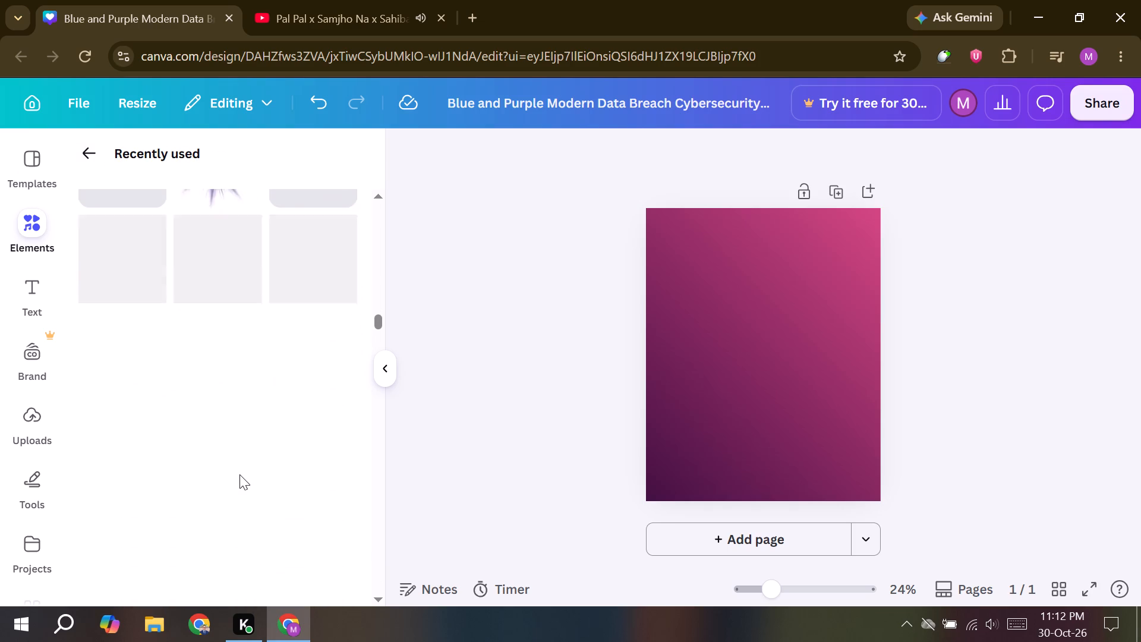
pyautogui.scroll(-2, 239, 474)
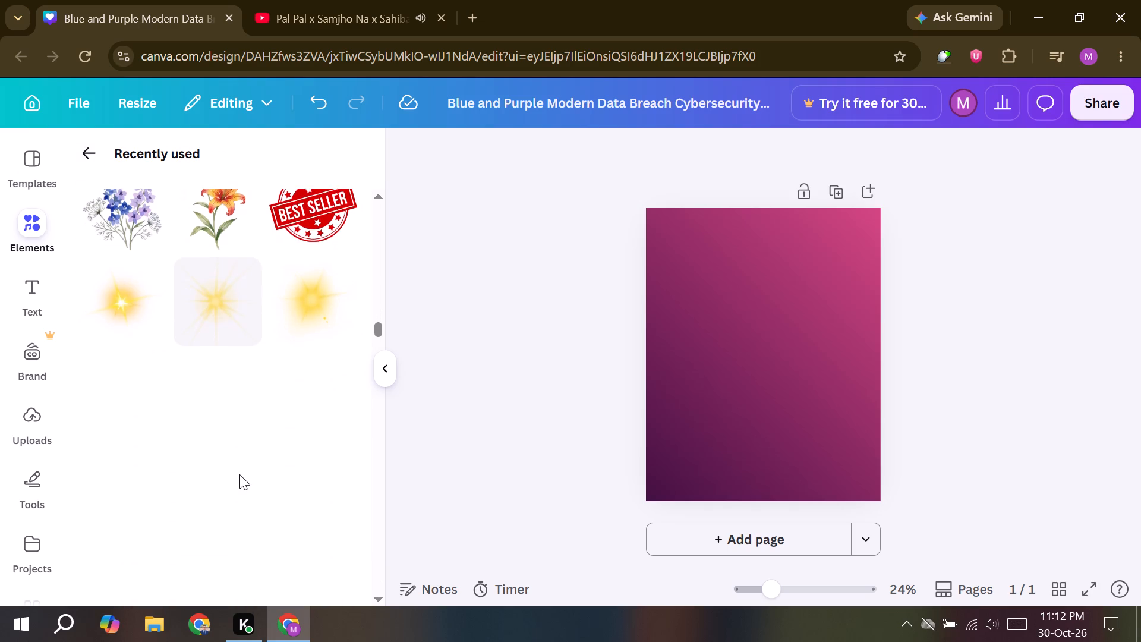
pyautogui.scroll(-2, 239, 474)
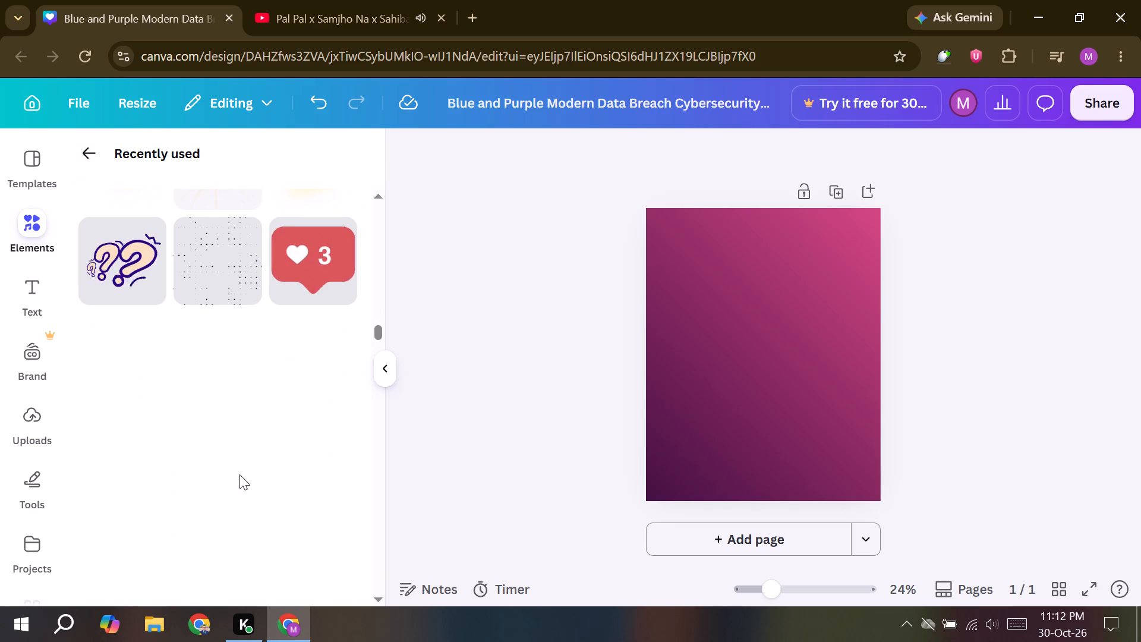
pyautogui.scroll(-2, 239, 474)
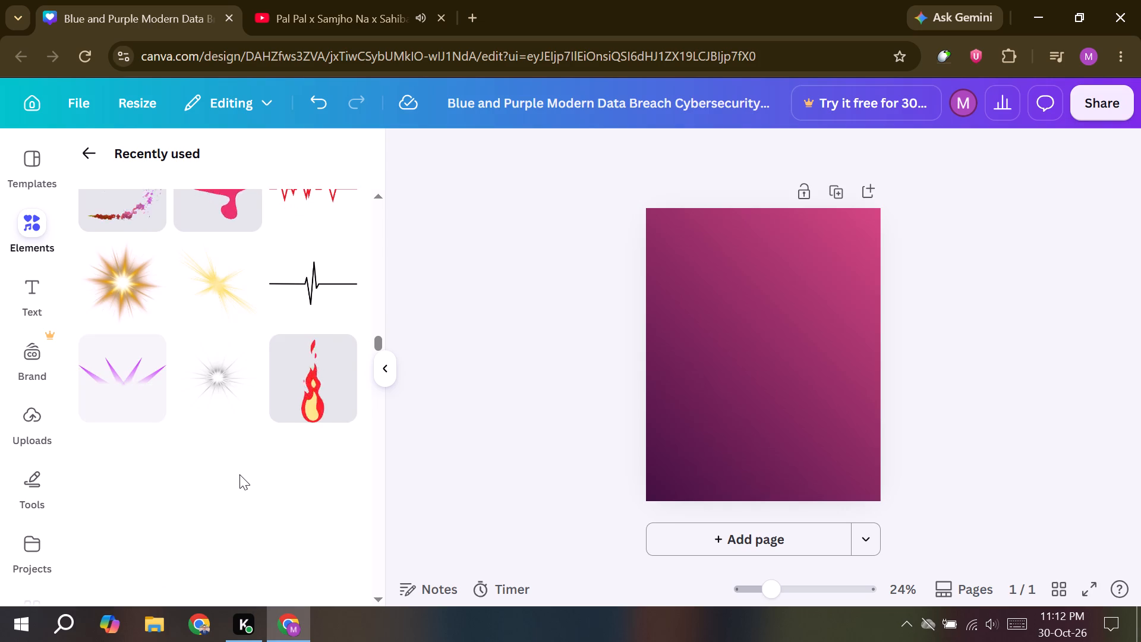
pyautogui.scroll(-1, 239, 474)
pyautogui.click(110, 330)
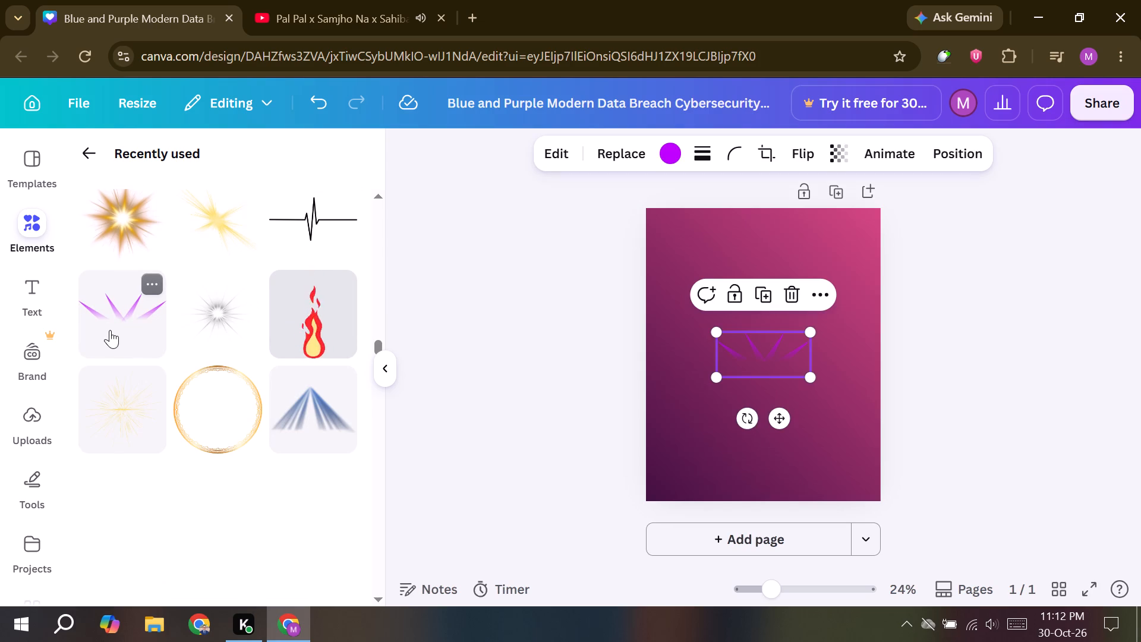
# Add the watercolor palm-tree island graphic from the recently used elements and move it into the page's bottom-right corner.
pyautogui.scroll(-3, 154, 404)
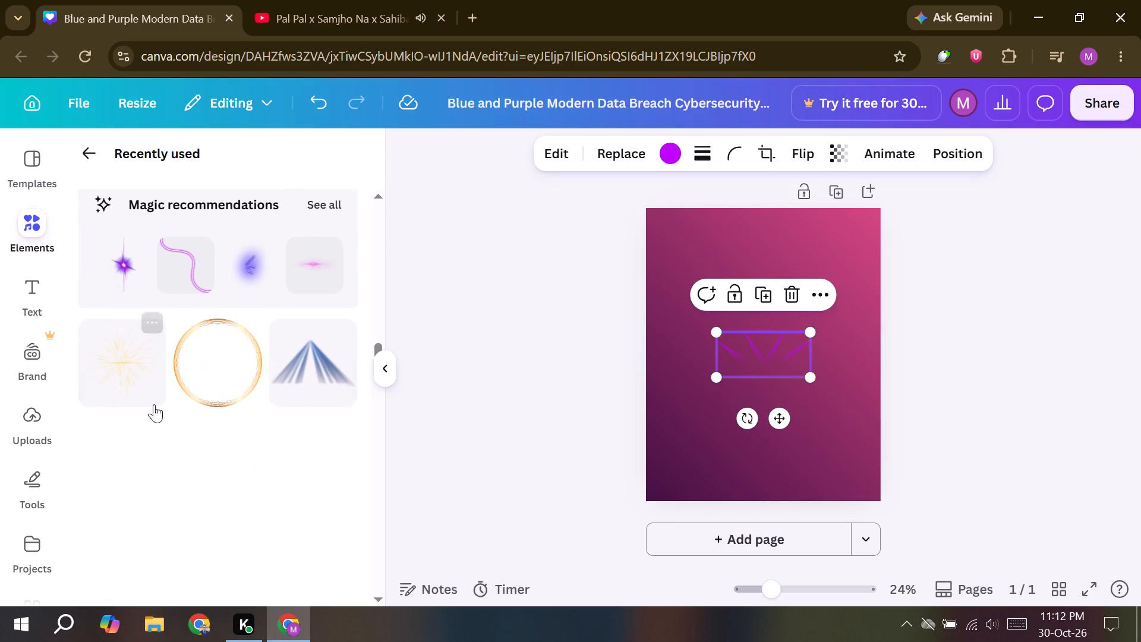
pyautogui.scroll(-3, 154, 404)
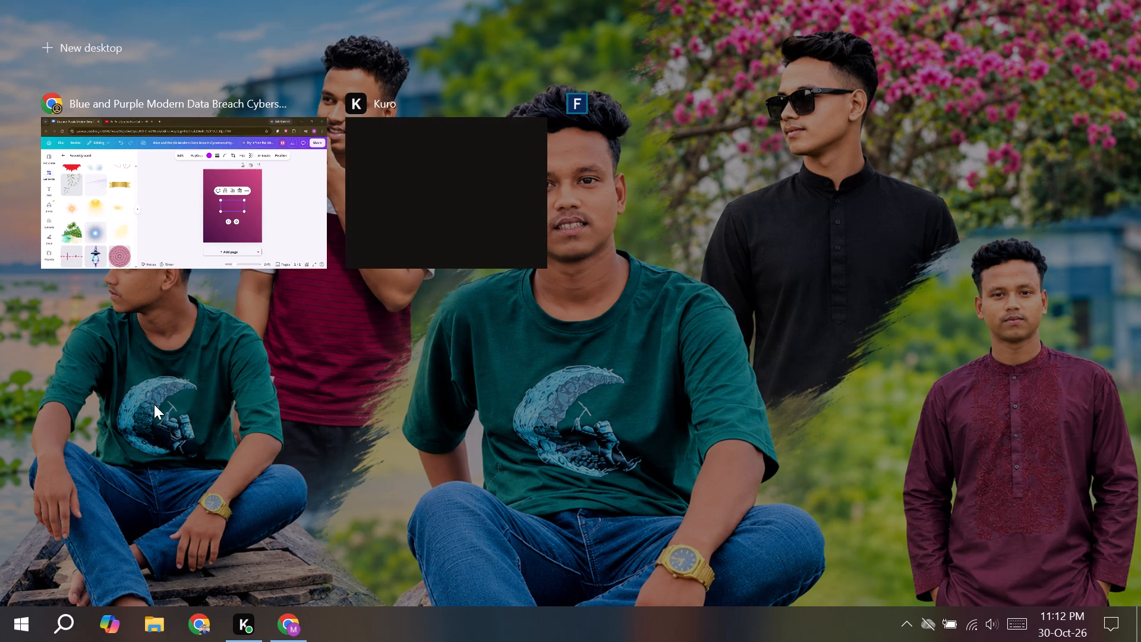
pyautogui.scroll(1, 154, 404)
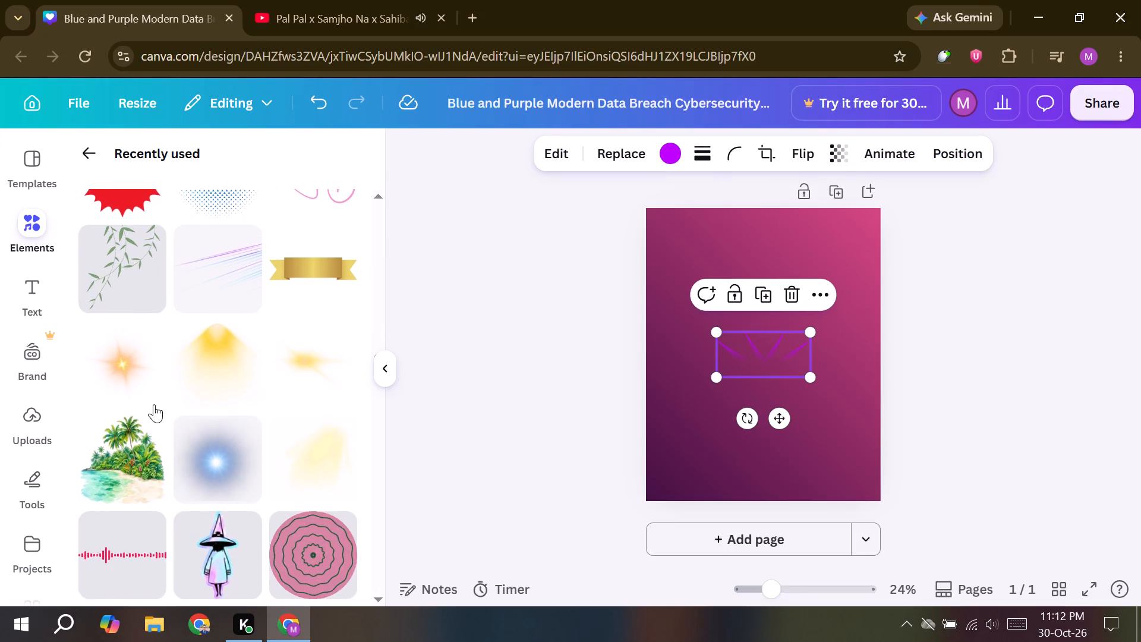
pyautogui.scroll(1, 154, 404)
pyautogui.click(121, 461)
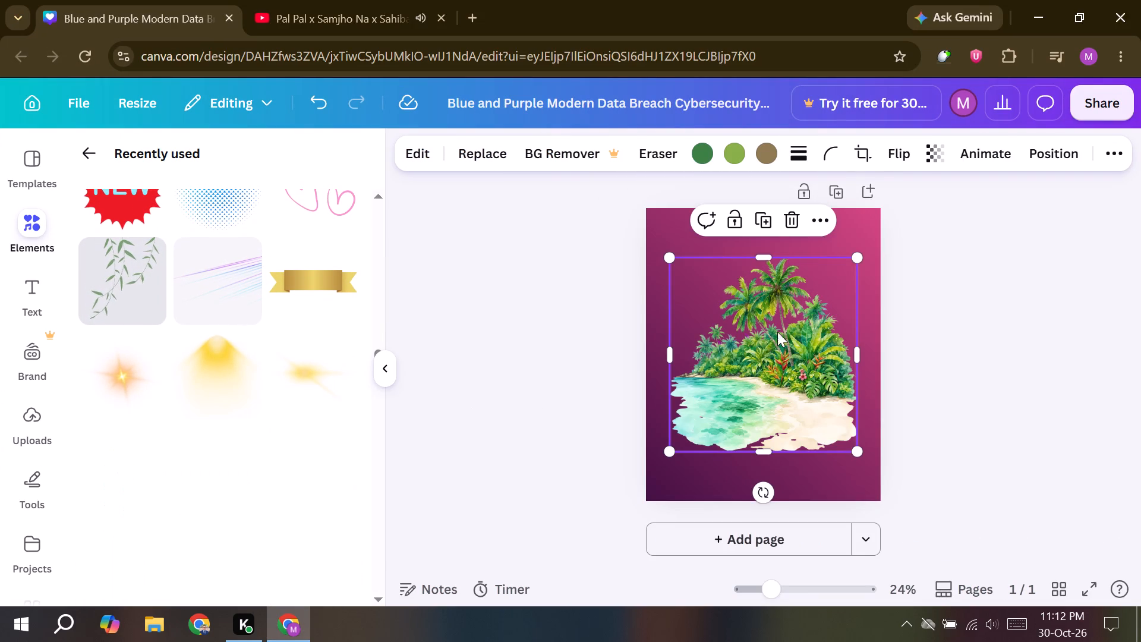
pyautogui.click(801, 299)
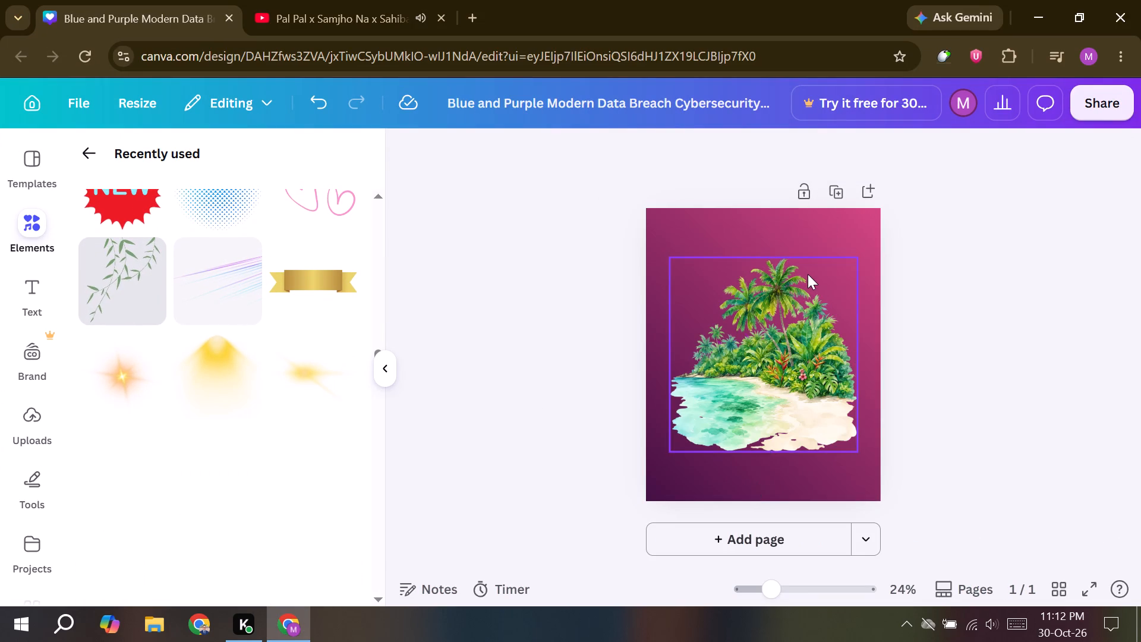
pyautogui.moveTo(808, 274); pyautogui.dragTo(825, 323)
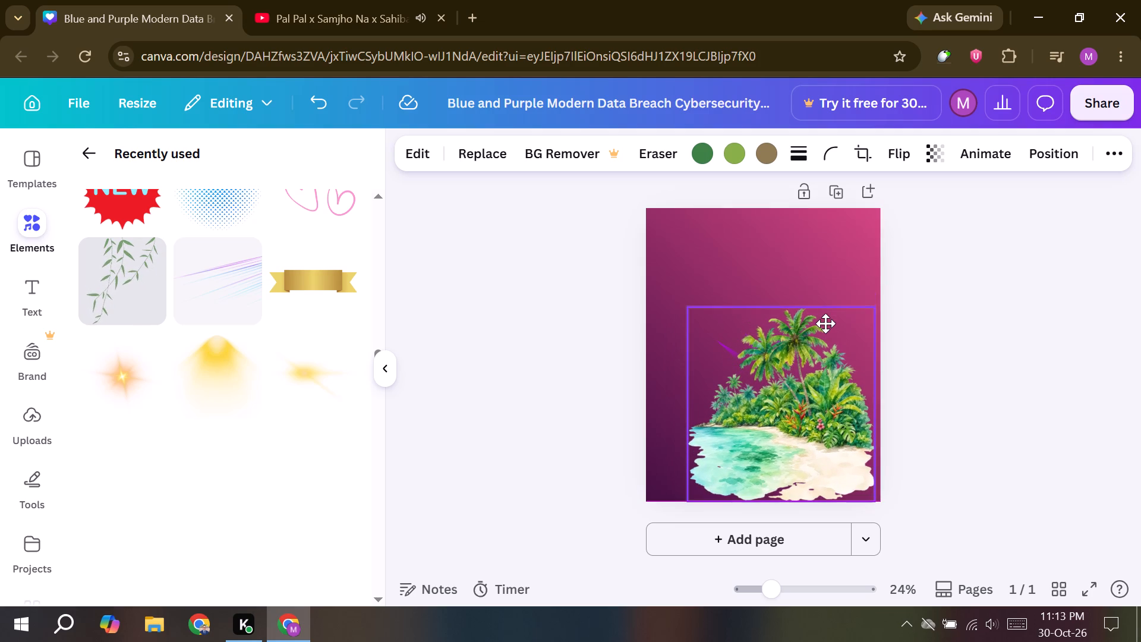
pyautogui.moveTo(825, 323); pyautogui.dragTo(827, 323)
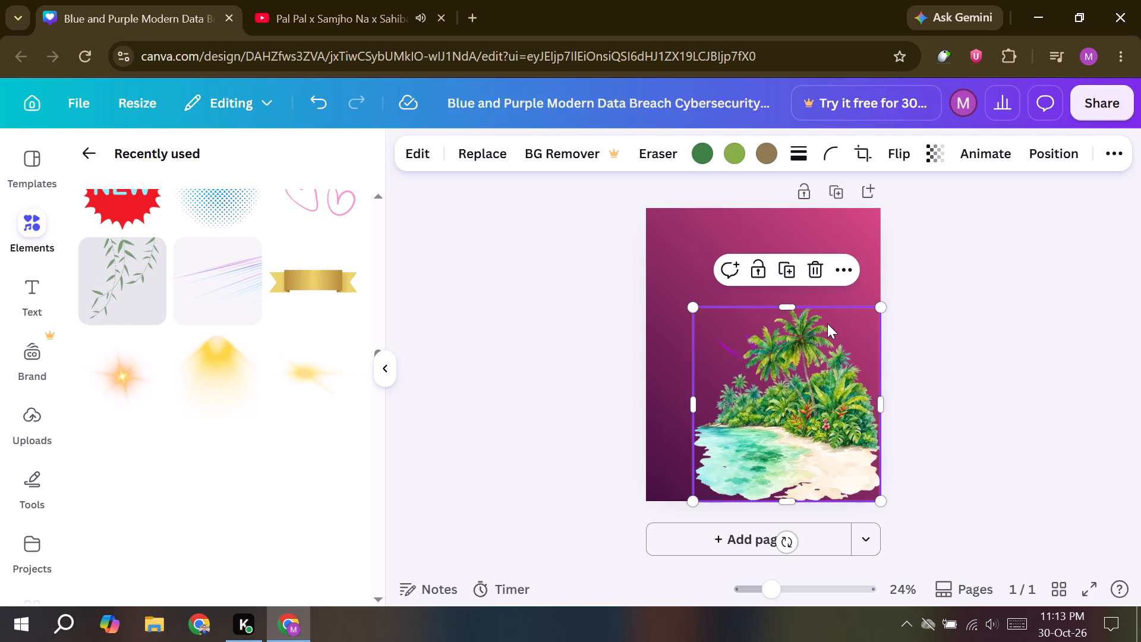
pyautogui.click(827, 323)
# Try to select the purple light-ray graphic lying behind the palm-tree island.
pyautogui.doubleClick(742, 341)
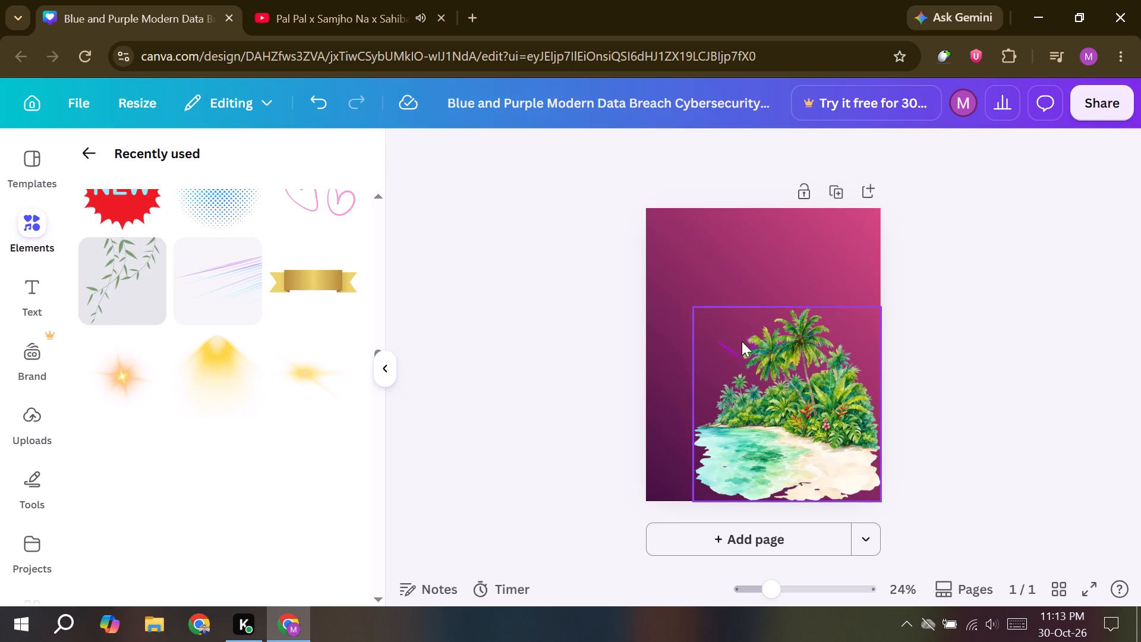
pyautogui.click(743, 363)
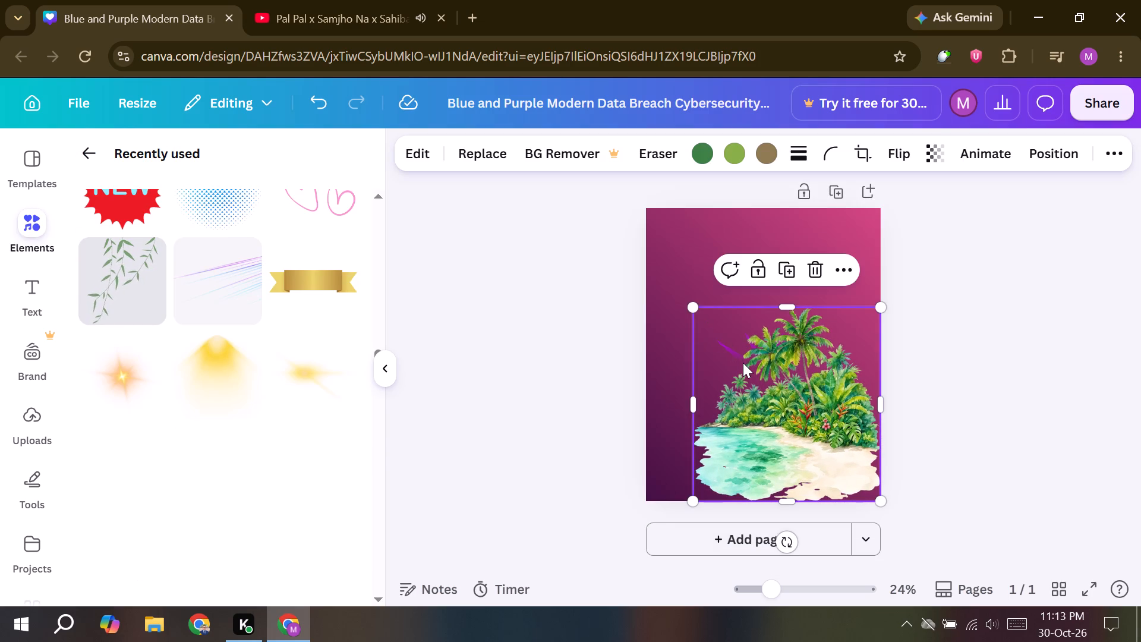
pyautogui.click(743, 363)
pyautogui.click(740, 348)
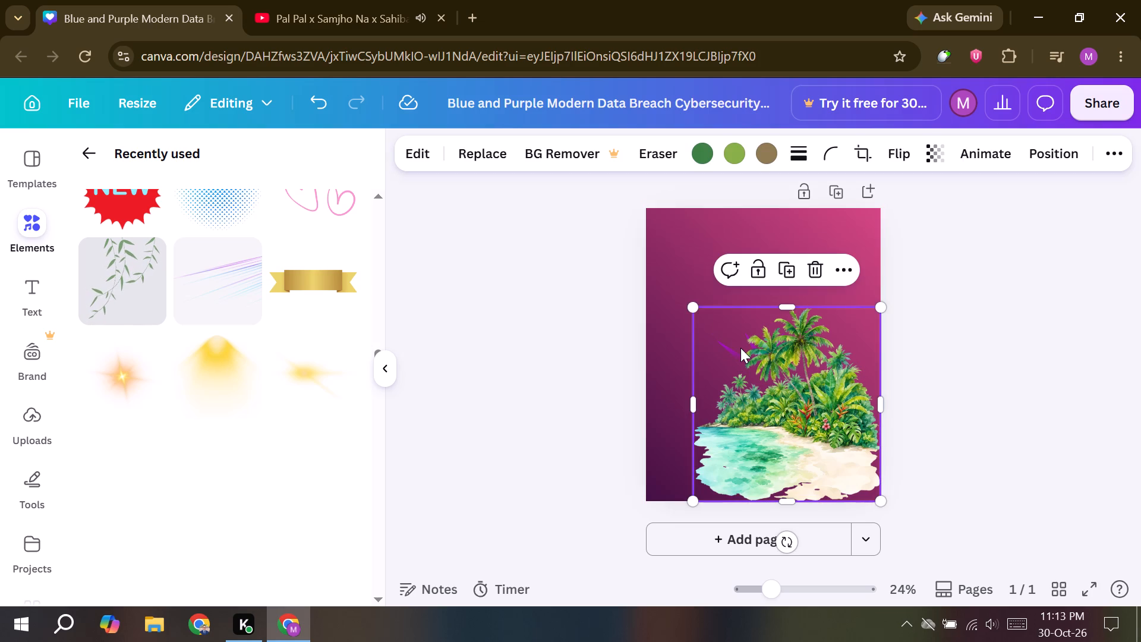
# Enlarge the palm-tree island graphic to span the page's full width along the bottom edge, and deselect it.
pyautogui.moveTo(689, 306); pyautogui.dragTo(657, 244)
pyautogui.moveTo(1139, 325); pyautogui.dragTo(883, 237)
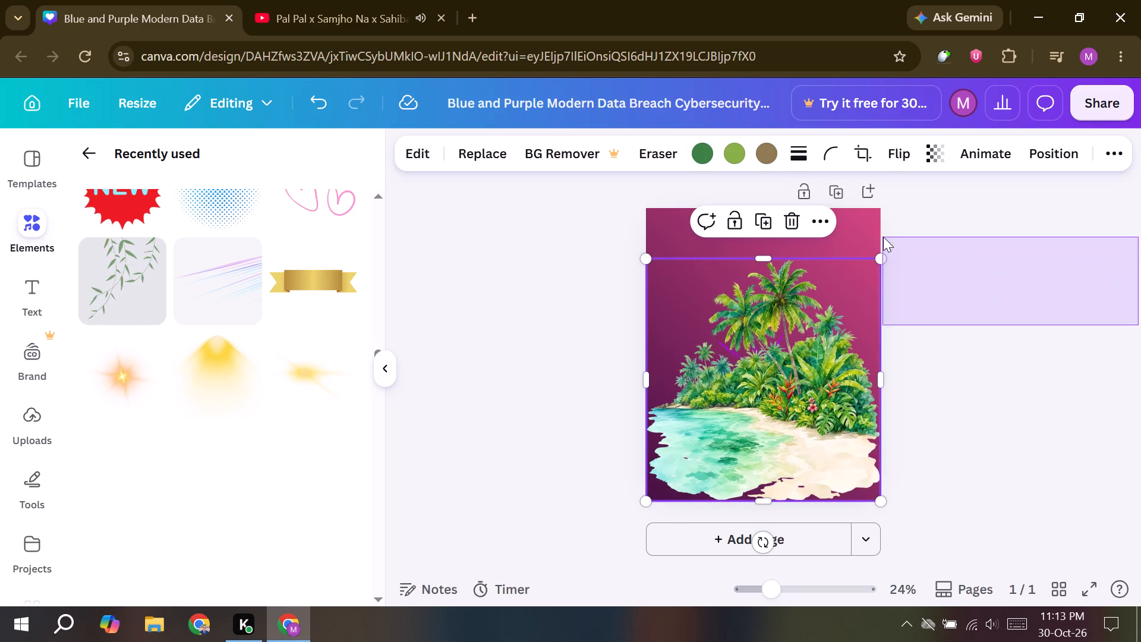
pyautogui.moveTo(883, 237); pyautogui.dragTo(969, 281)
pyautogui.moveTo(969, 281); pyautogui.dragTo(1075, 318)
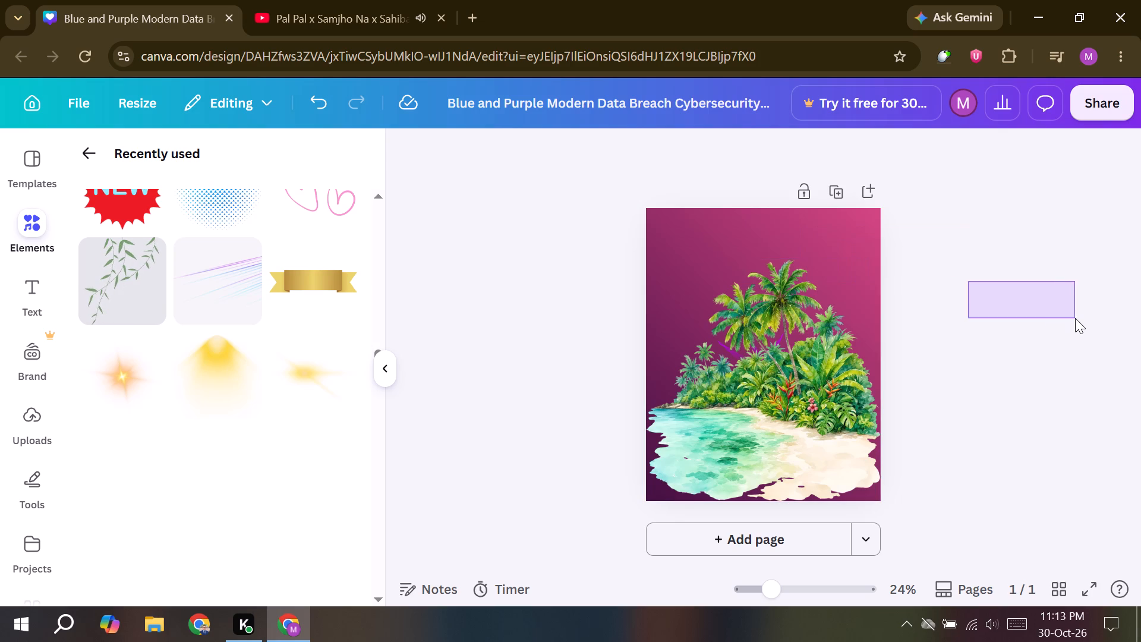
pyautogui.click(1075, 318)
# Try the dark green and olive green photo colors as the page background, and settle on solid white.
pyautogui.click(847, 228)
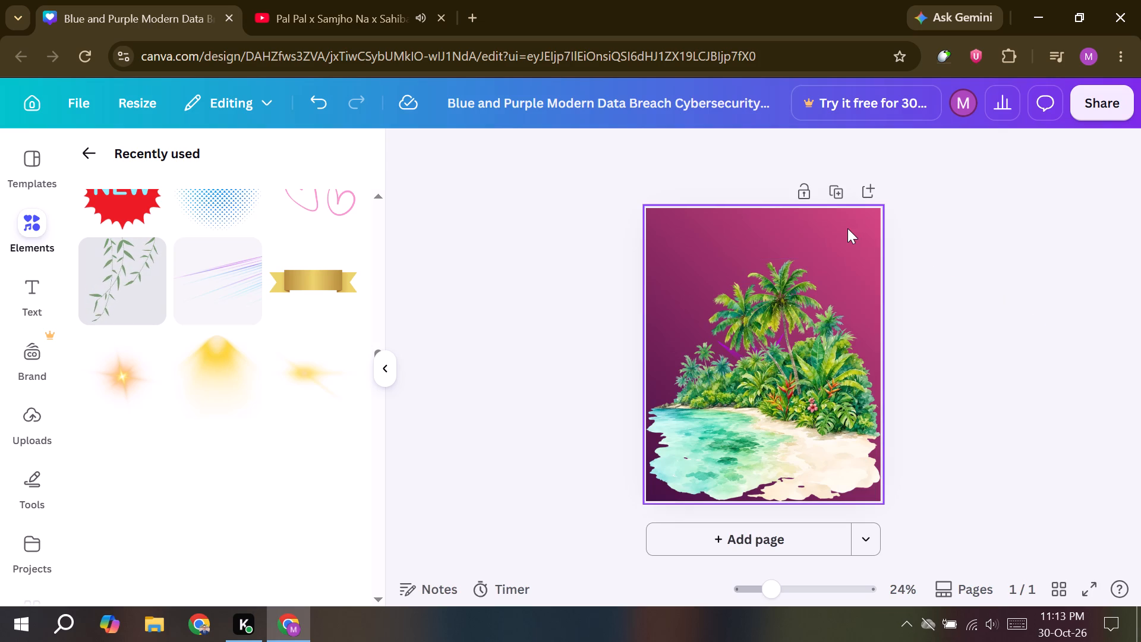
pyautogui.click(755, 155)
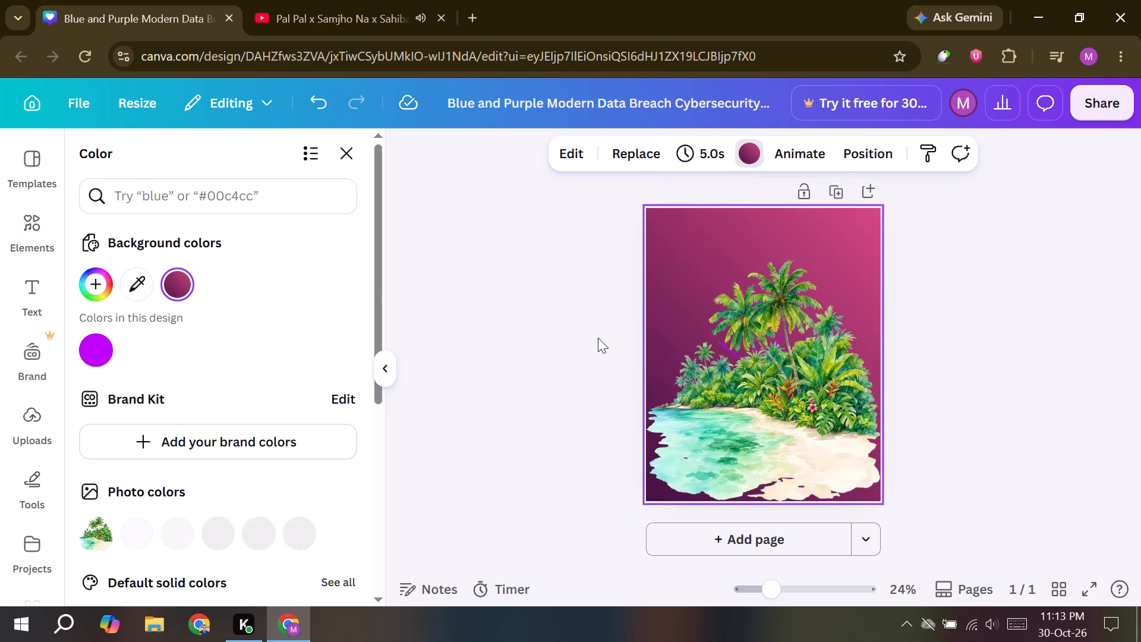
pyautogui.scroll(-6, 303, 579)
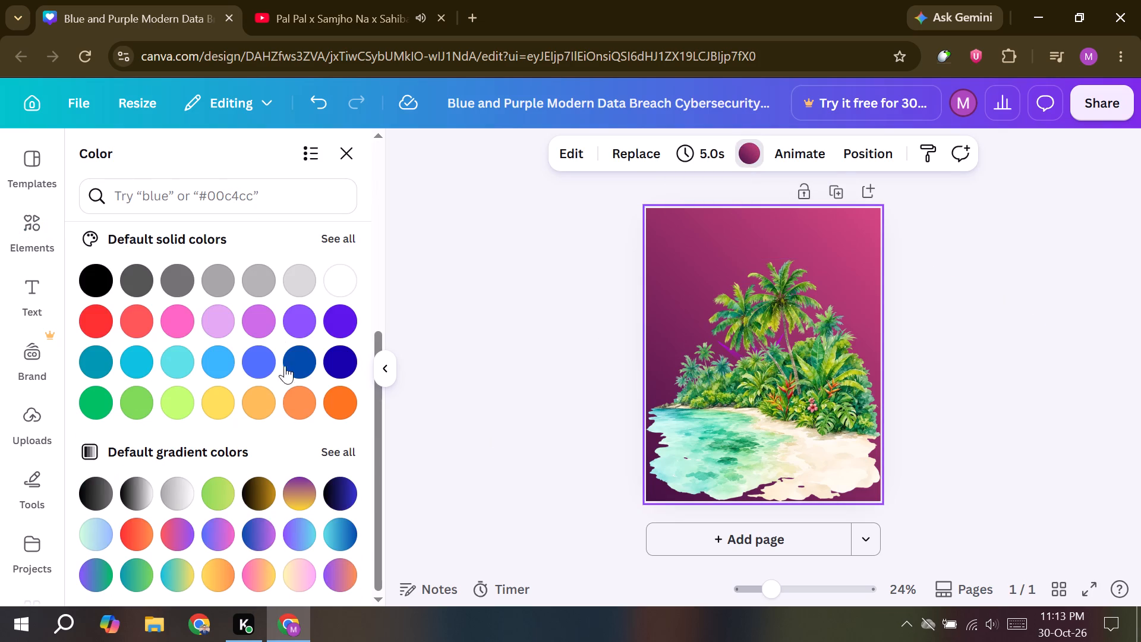
pyautogui.scroll(4, 284, 345)
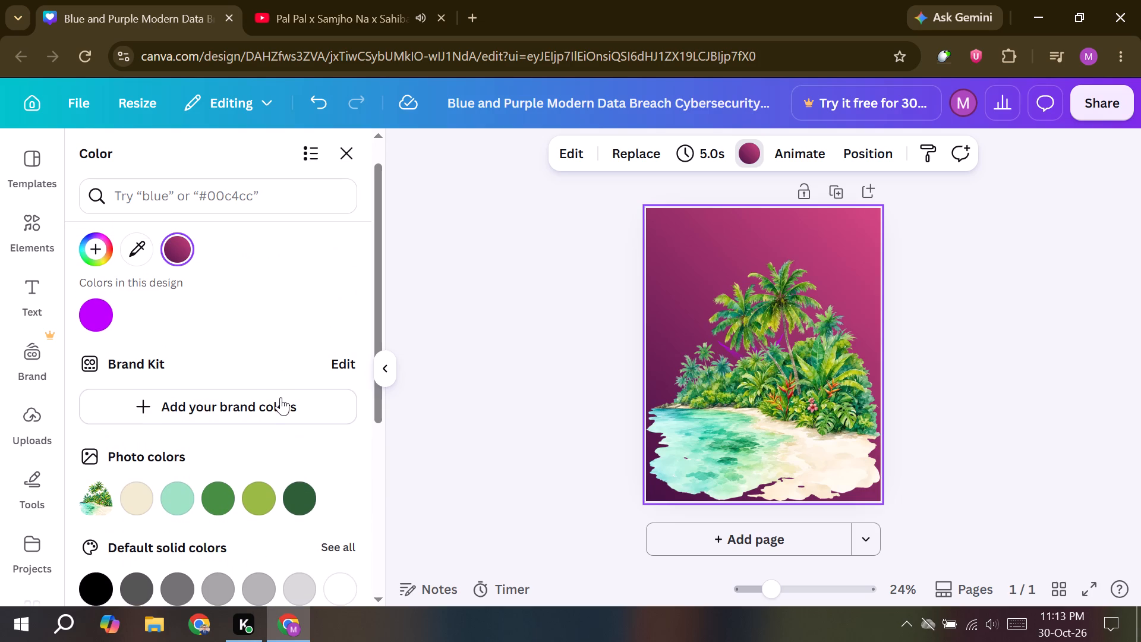
pyautogui.click(297, 489)
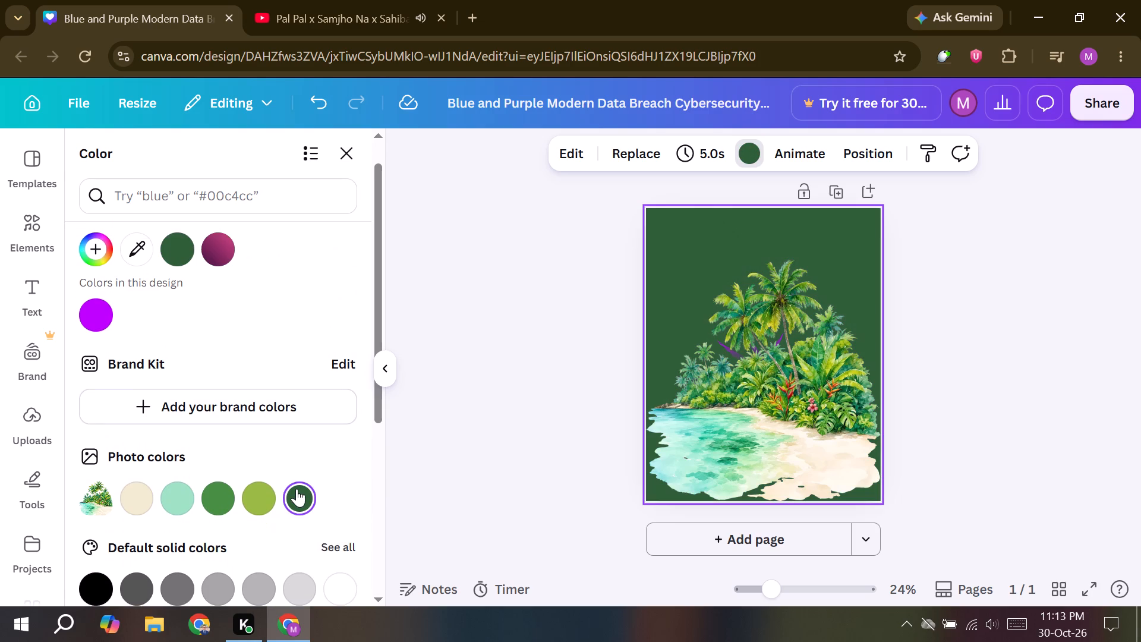
pyautogui.click(273, 499)
pyautogui.scroll(-4, 316, 525)
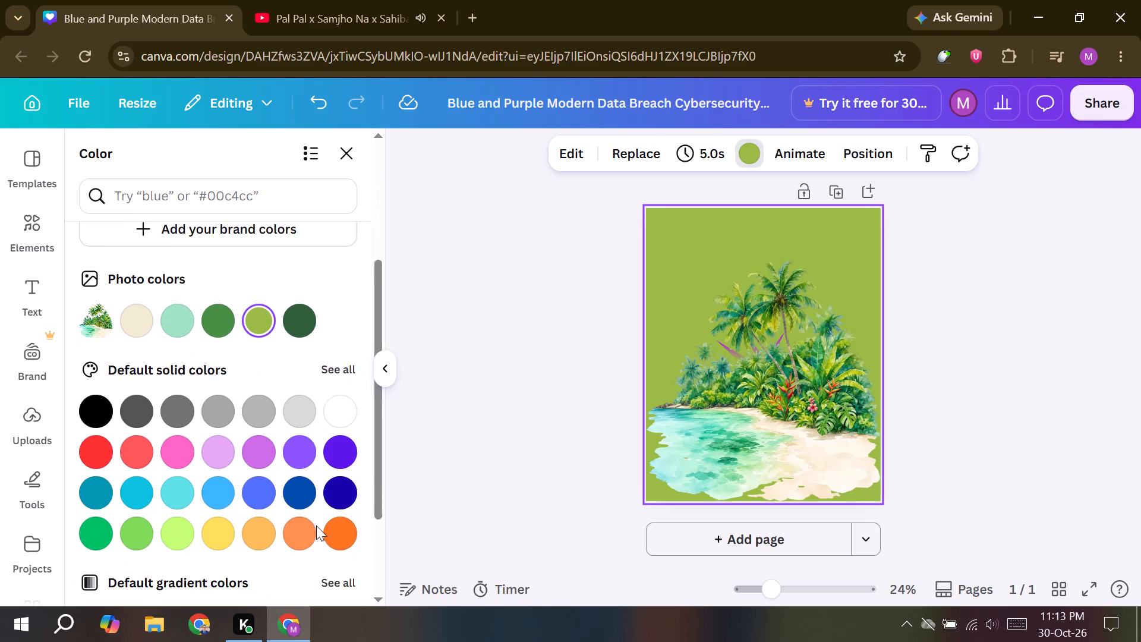
pyautogui.scroll(-1, 316, 525)
pyautogui.click(330, 405)
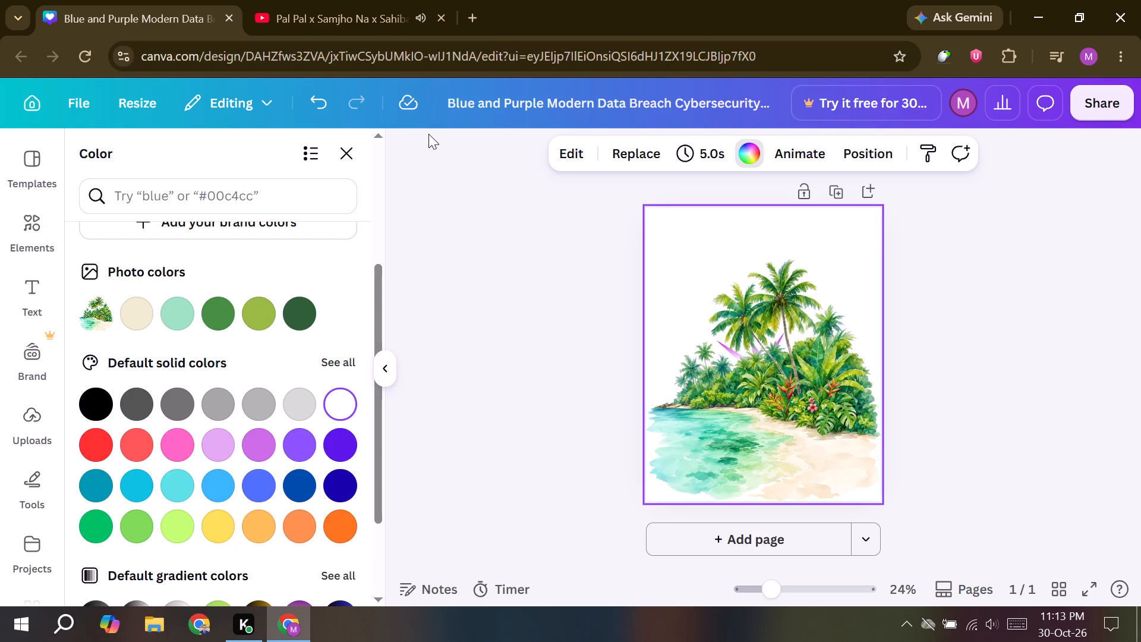
pyautogui.moveTo(342, 153); pyautogui.dragTo(352, 166)
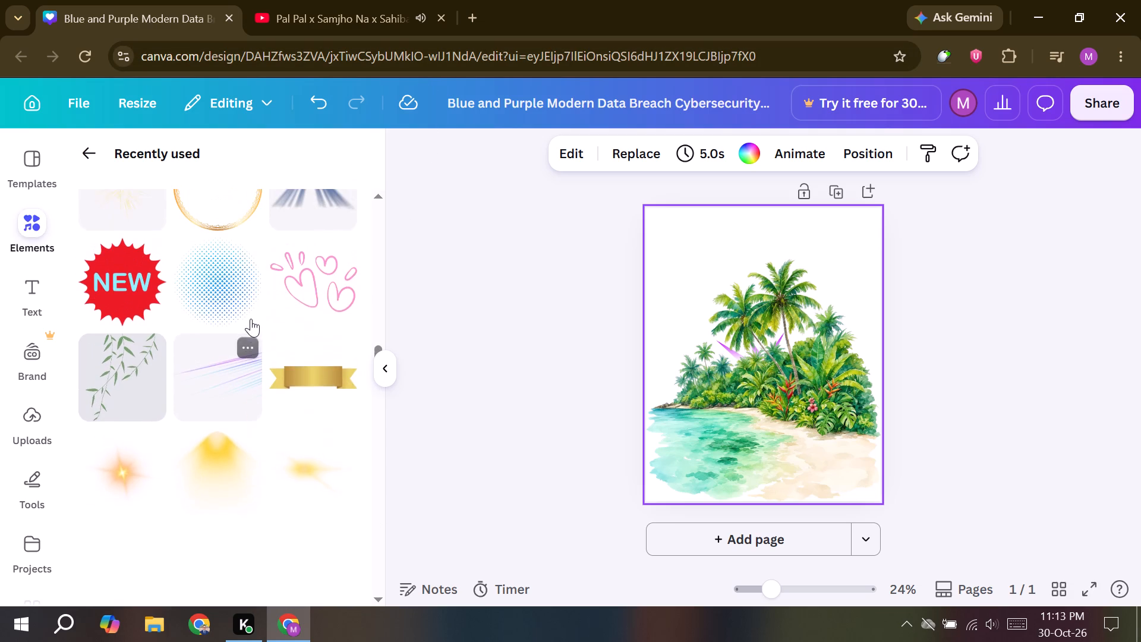
# Add the watercolor jungle stream graphic with red heliconia from the recently used elements and place it over the island's left half.
pyautogui.scroll(3, 251, 319)
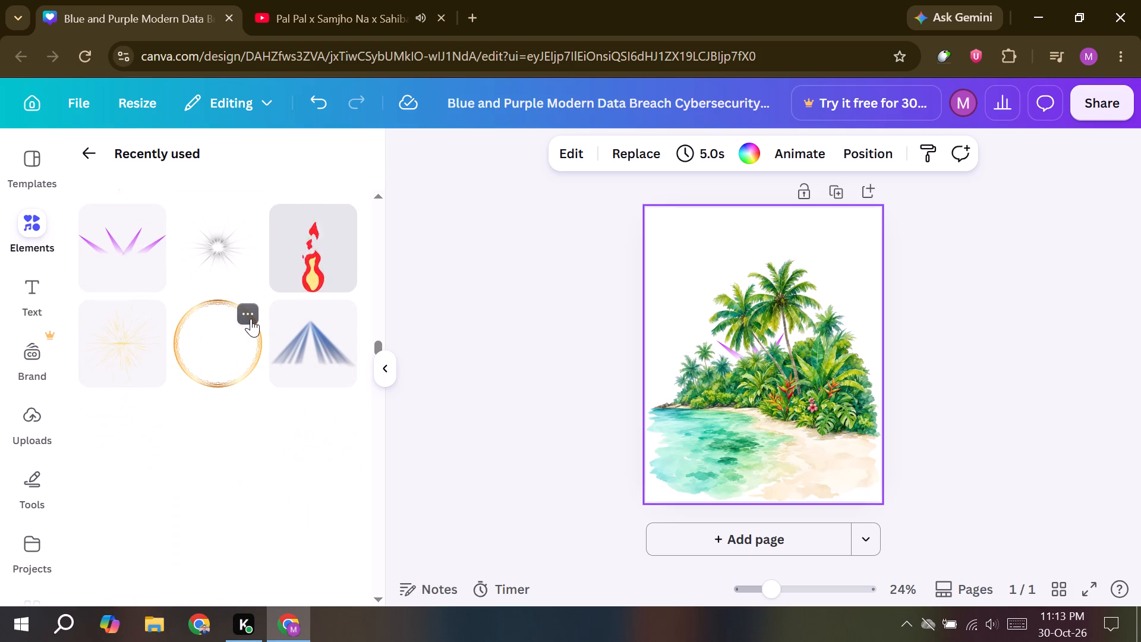
pyautogui.scroll(6, 251, 319)
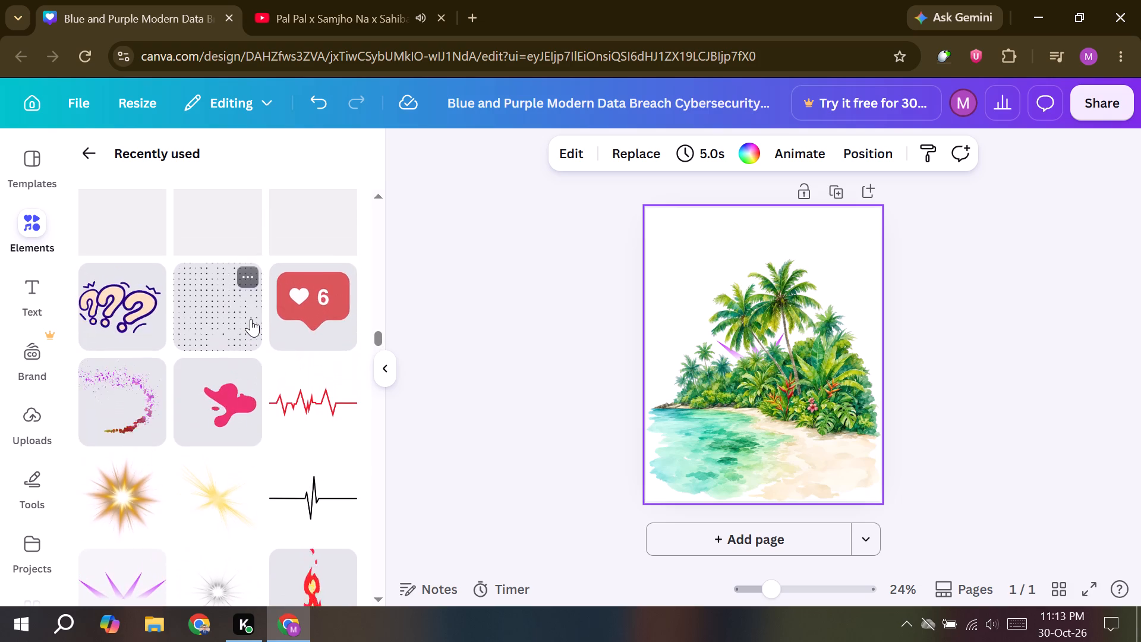
pyautogui.scroll(6, 251, 319)
pyautogui.scroll(-4, 251, 319)
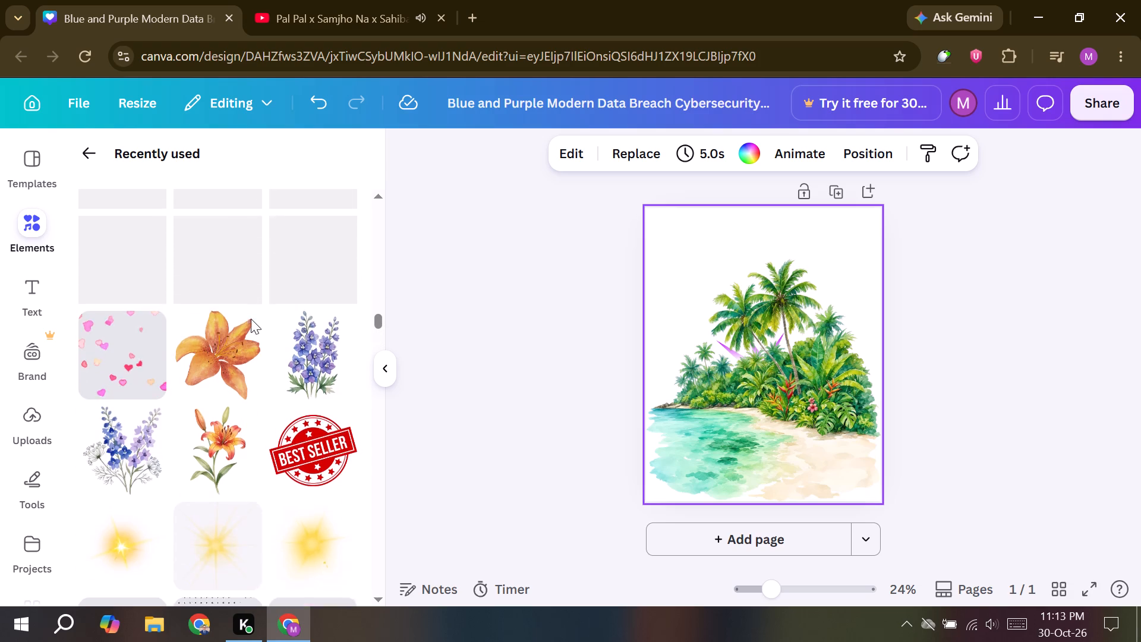
pyautogui.scroll(6, 253, 343)
pyautogui.scroll(1, 253, 404)
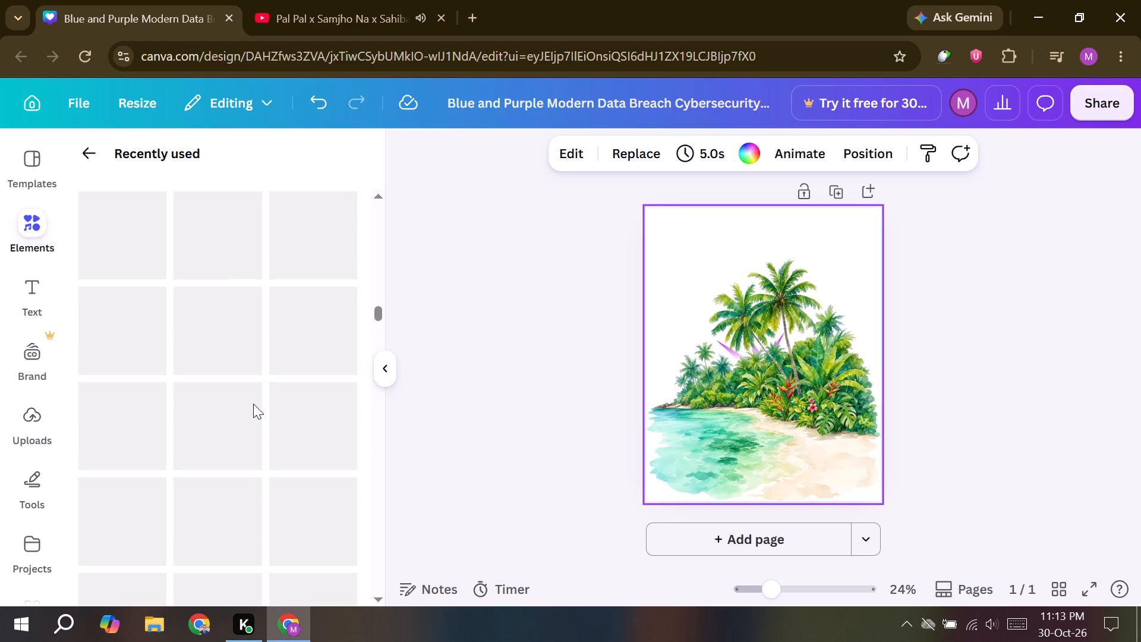
pyautogui.scroll(5, 253, 404)
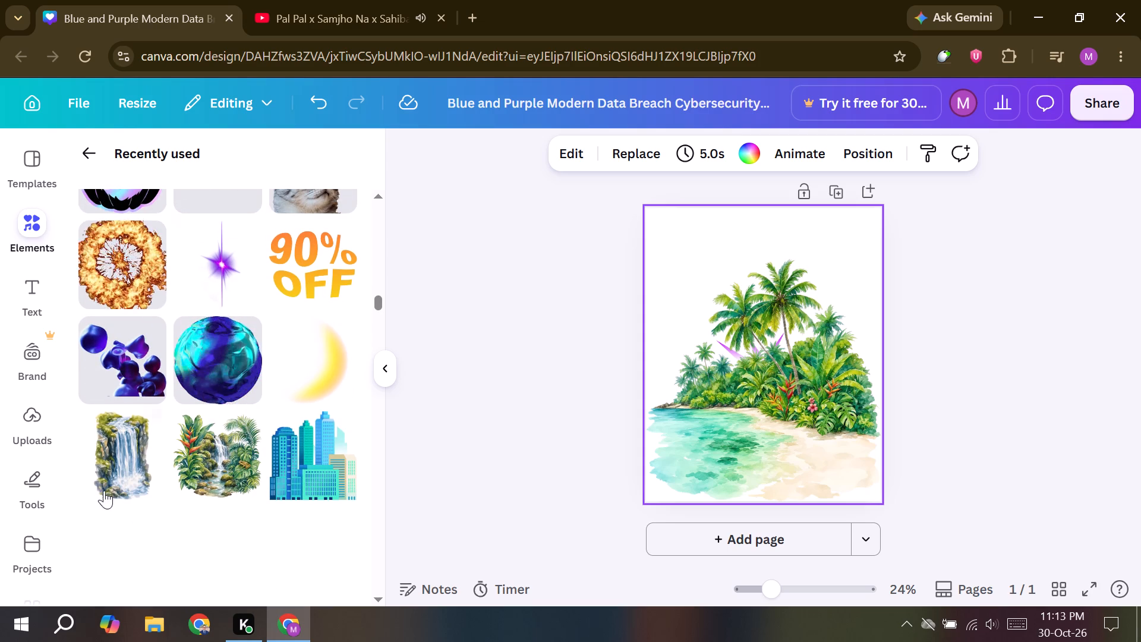
pyautogui.click(207, 443)
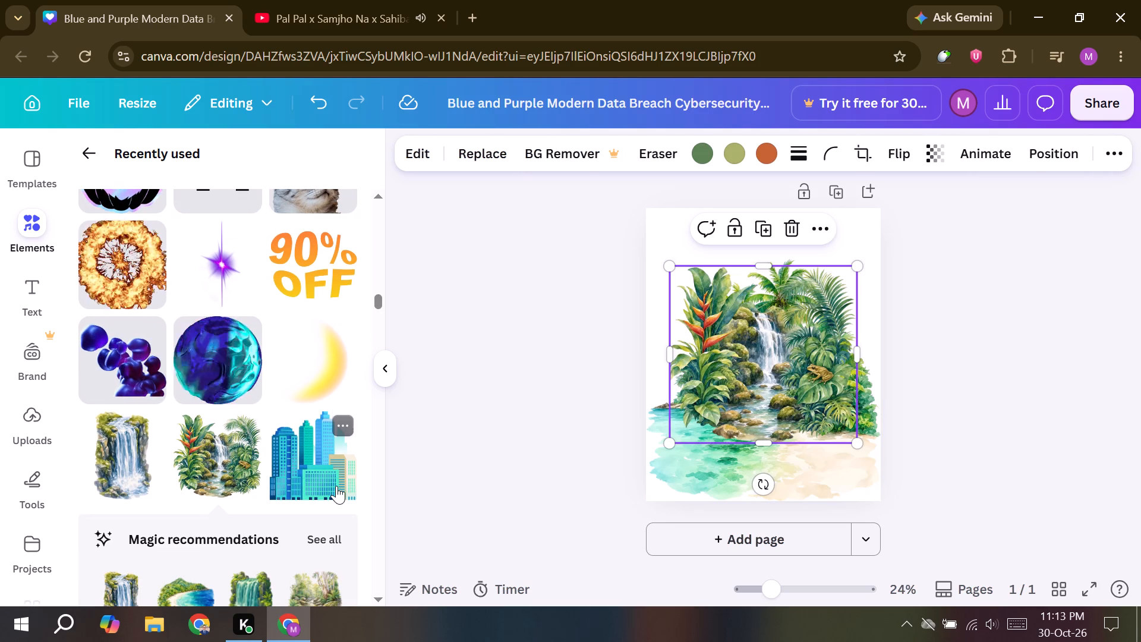
pyautogui.click(790, 288)
pyautogui.moveTo(790, 288); pyautogui.dragTo(677, 326)
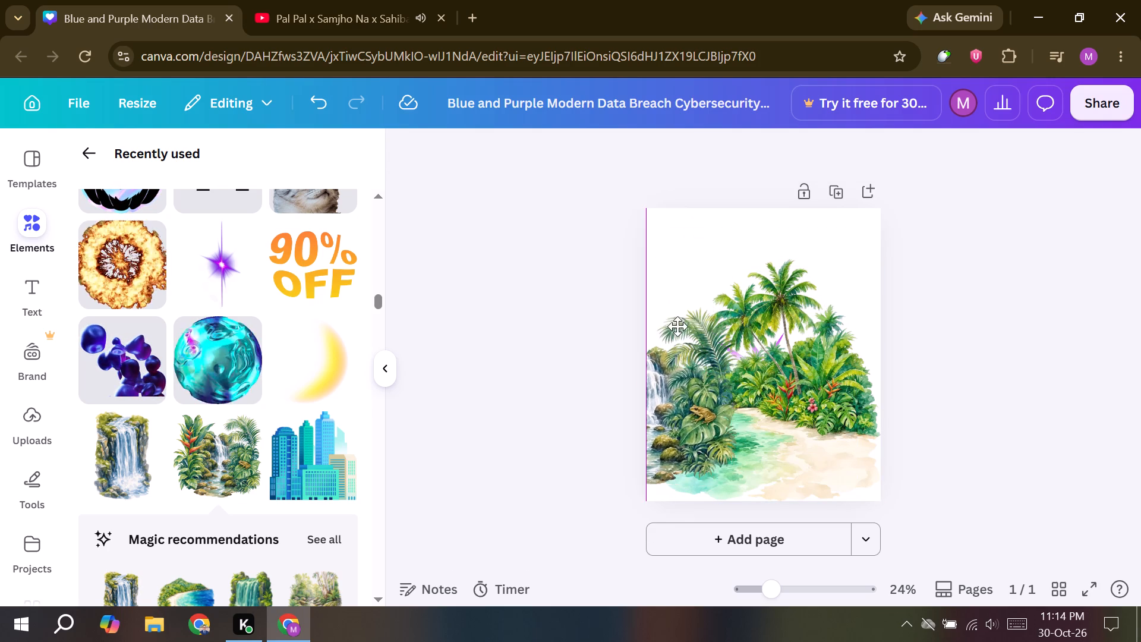
pyautogui.moveTo(677, 326); pyautogui.dragTo(727, 330)
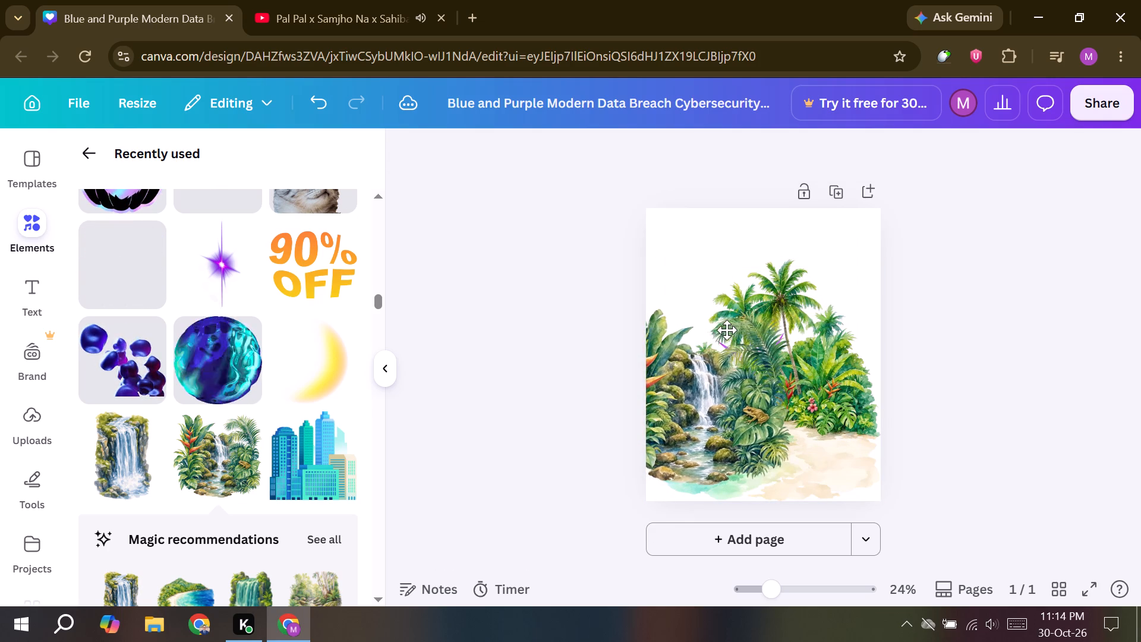
pyautogui.moveTo(727, 330); pyautogui.dragTo(742, 326)
pyautogui.moveTo(1140, 321); pyautogui.dragTo(540, 437)
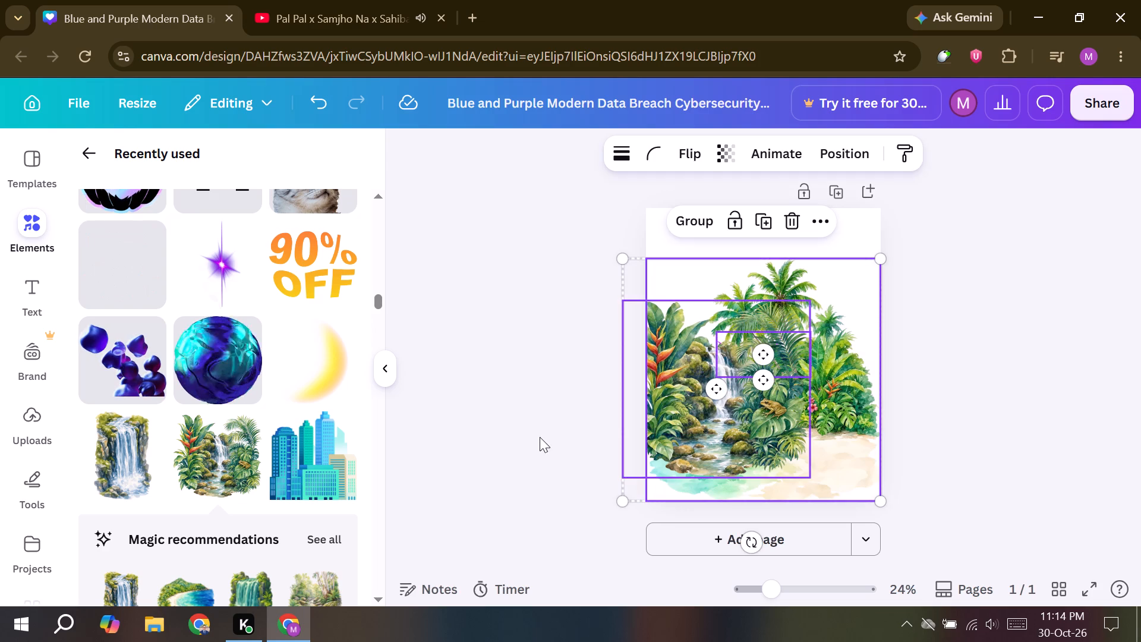
pyautogui.doubleClick(443, 392)
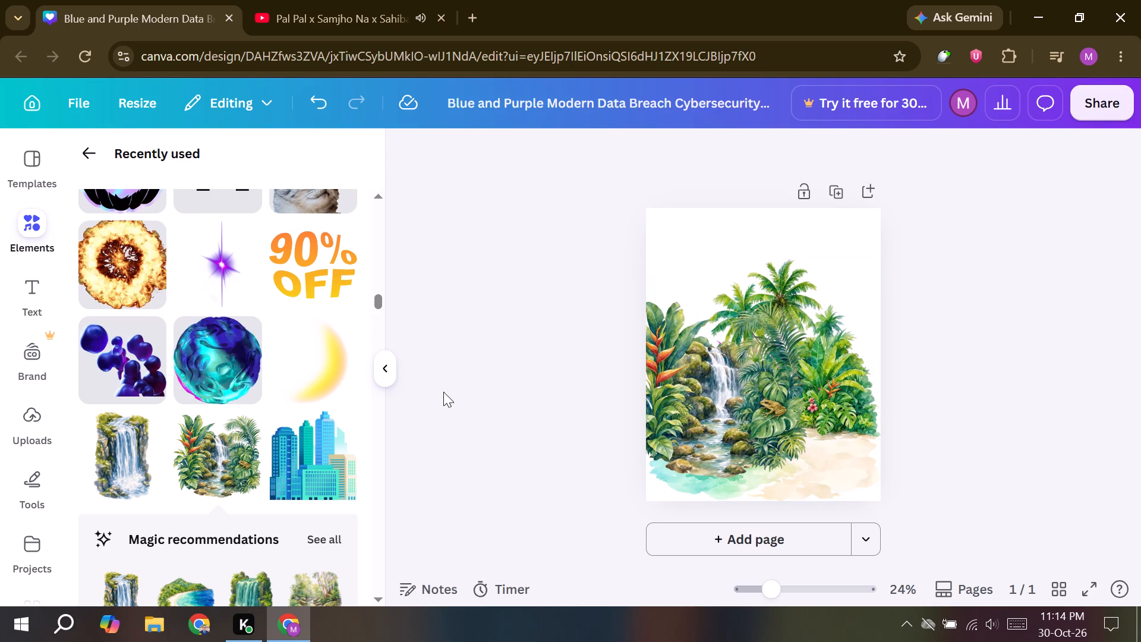
# Add the rocky cliff waterfall graphic from the recently used elements and move it partly off the page's left edge.
pyautogui.click(153, 449)
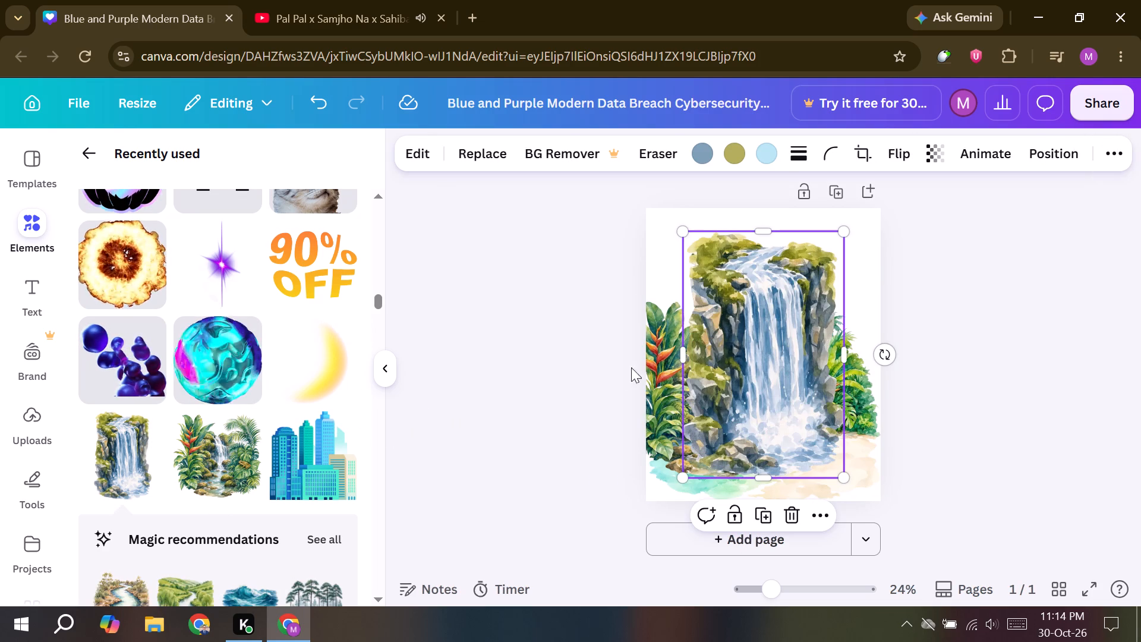
pyautogui.click(843, 231)
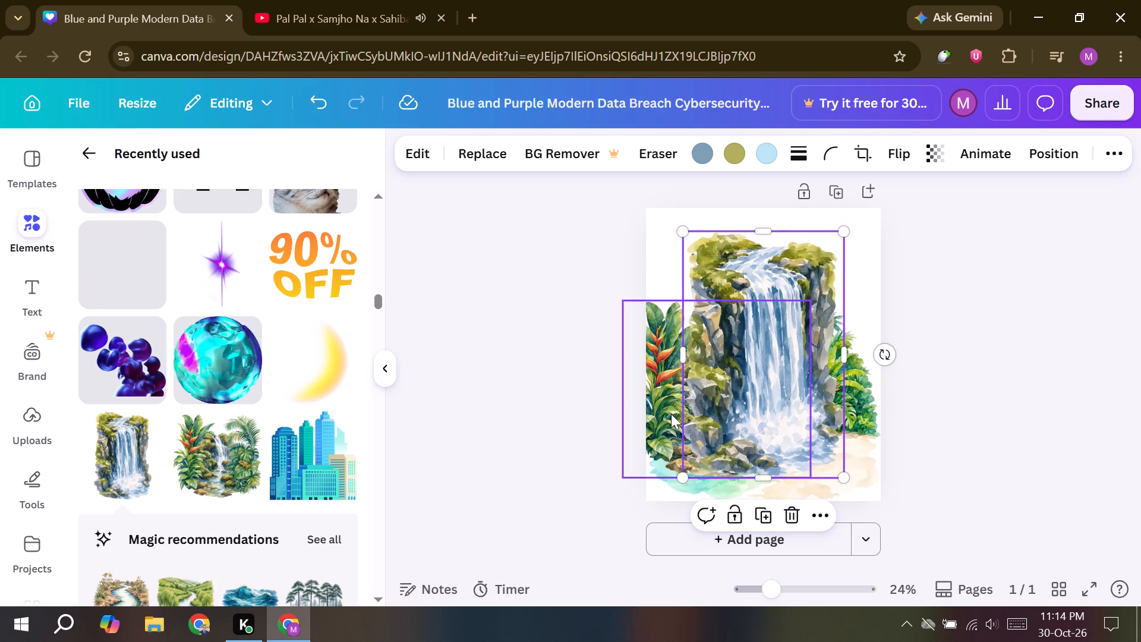
pyautogui.moveTo(787, 342); pyautogui.dragTo(644, 401)
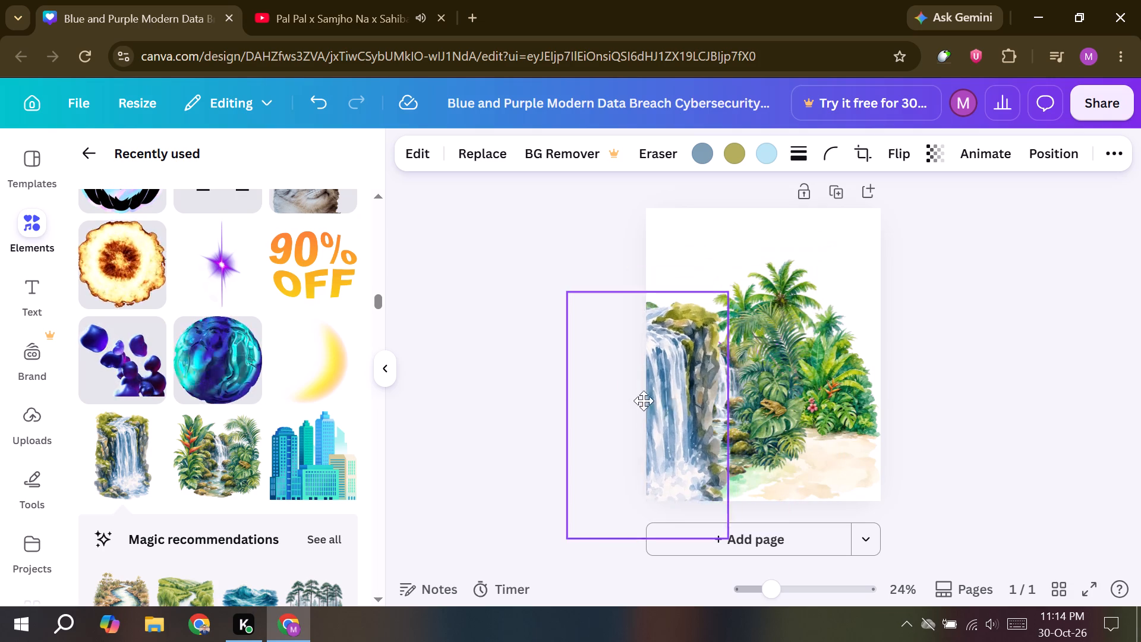
pyautogui.moveTo(644, 401); pyautogui.dragTo(639, 398)
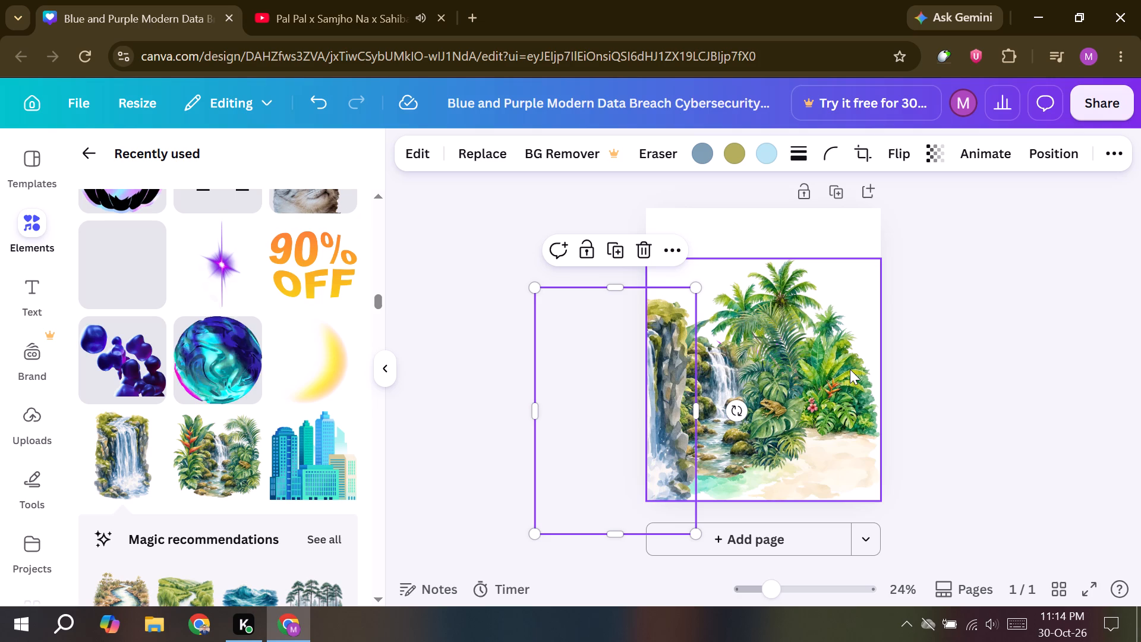
pyautogui.click(850, 369)
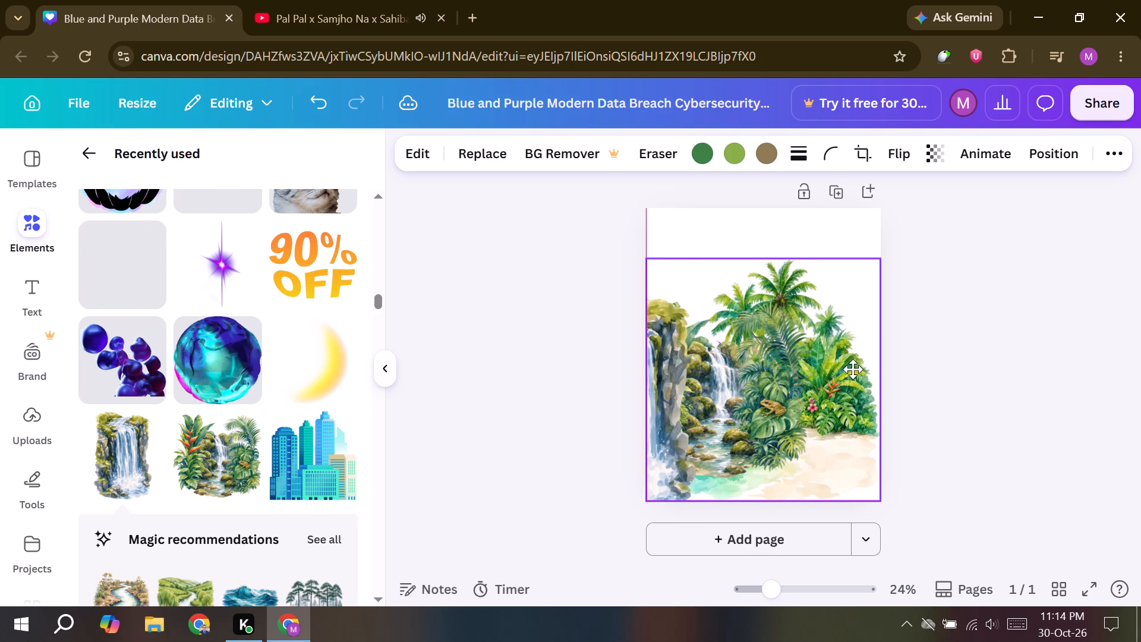
pyautogui.moveTo(1050, 338); pyautogui.dragTo(871, 396)
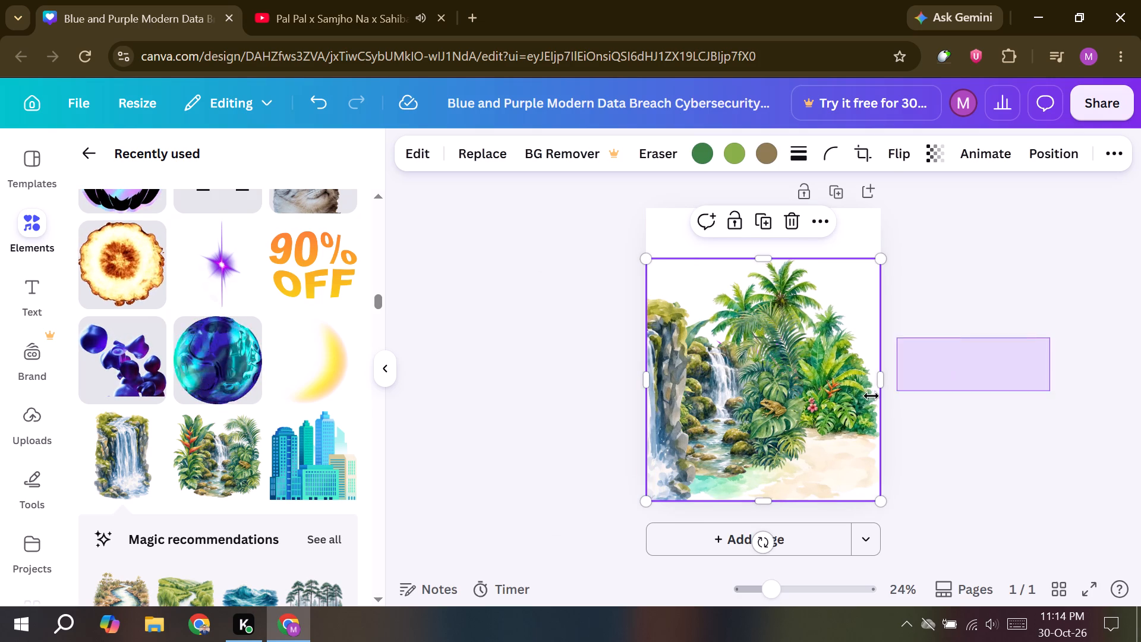
pyautogui.moveTo(871, 396); pyautogui.dragTo(1117, 339)
pyautogui.click(1117, 339)
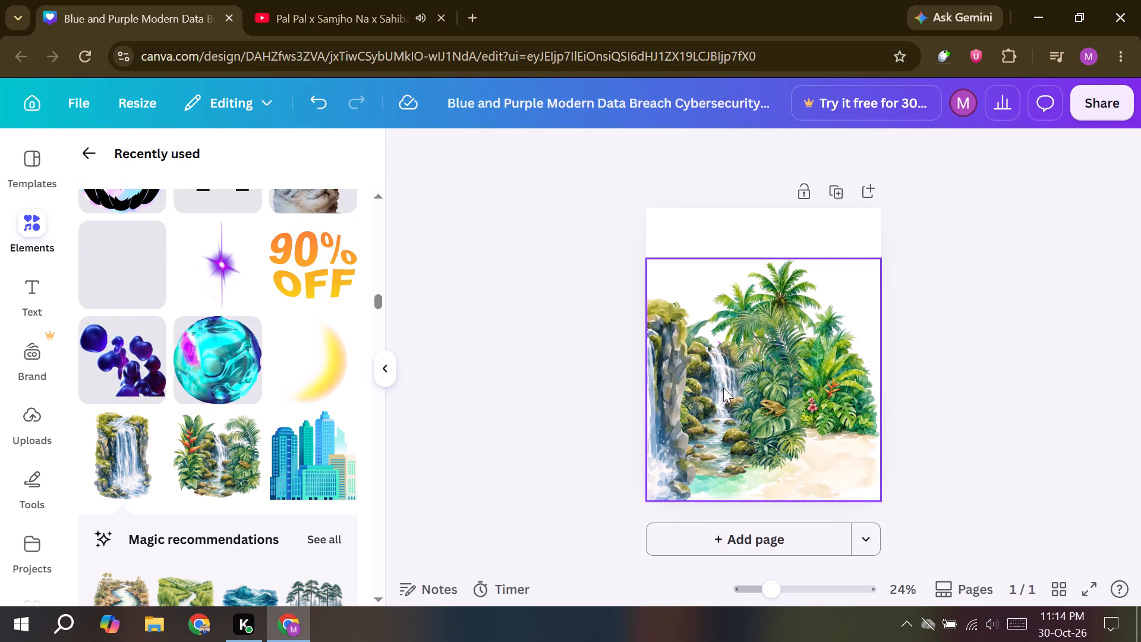
# Move the jungle stream graphic slightly right and up, level with the top of the cliff waterfall, and deselect it.
pyautogui.moveTo(703, 373); pyautogui.dragTo(735, 373)
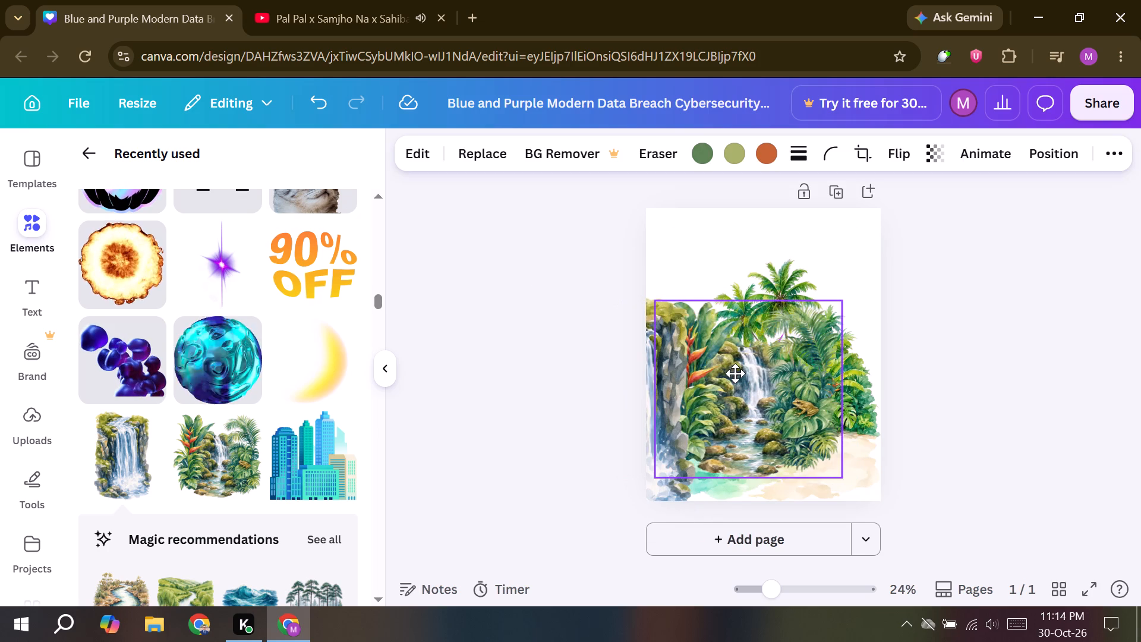
pyautogui.moveTo(735, 373); pyautogui.dragTo(713, 359)
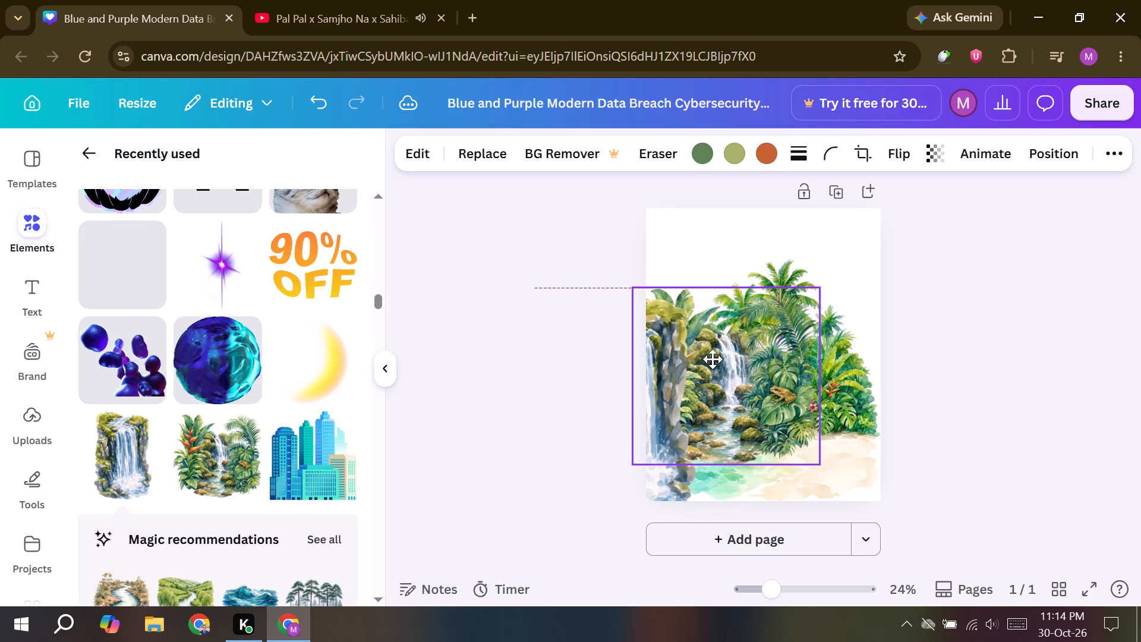
pyautogui.moveTo(713, 359); pyautogui.dragTo(712, 355)
pyautogui.moveTo(1140, 360); pyautogui.dragTo(904, 420)
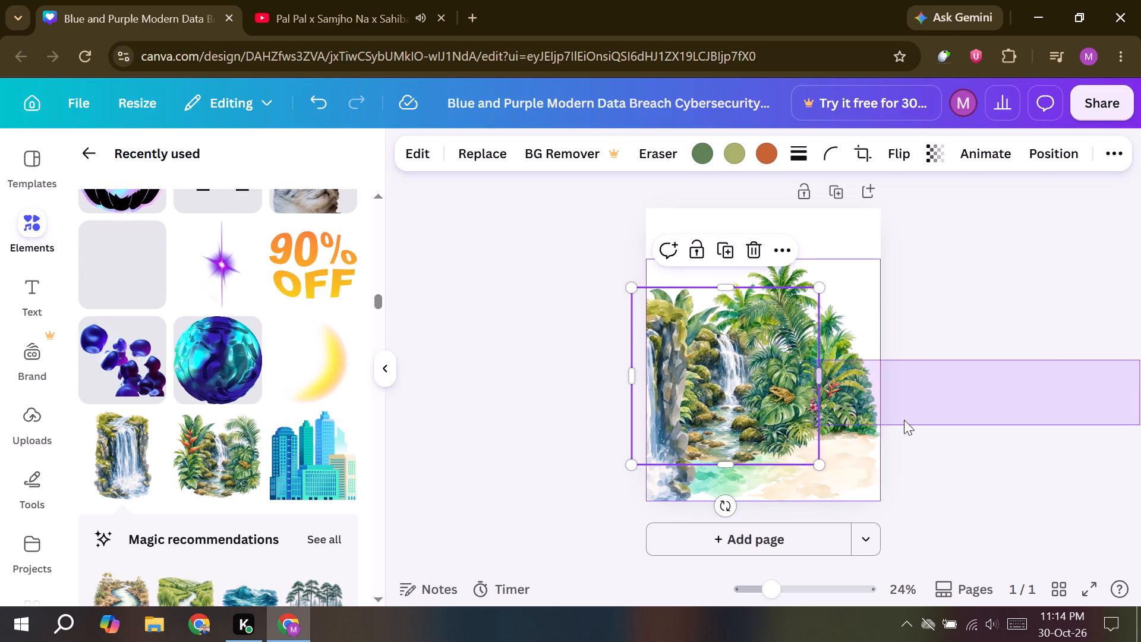
pyautogui.moveTo(904, 420); pyautogui.dragTo(1140, 389)
pyautogui.click(1140, 389)
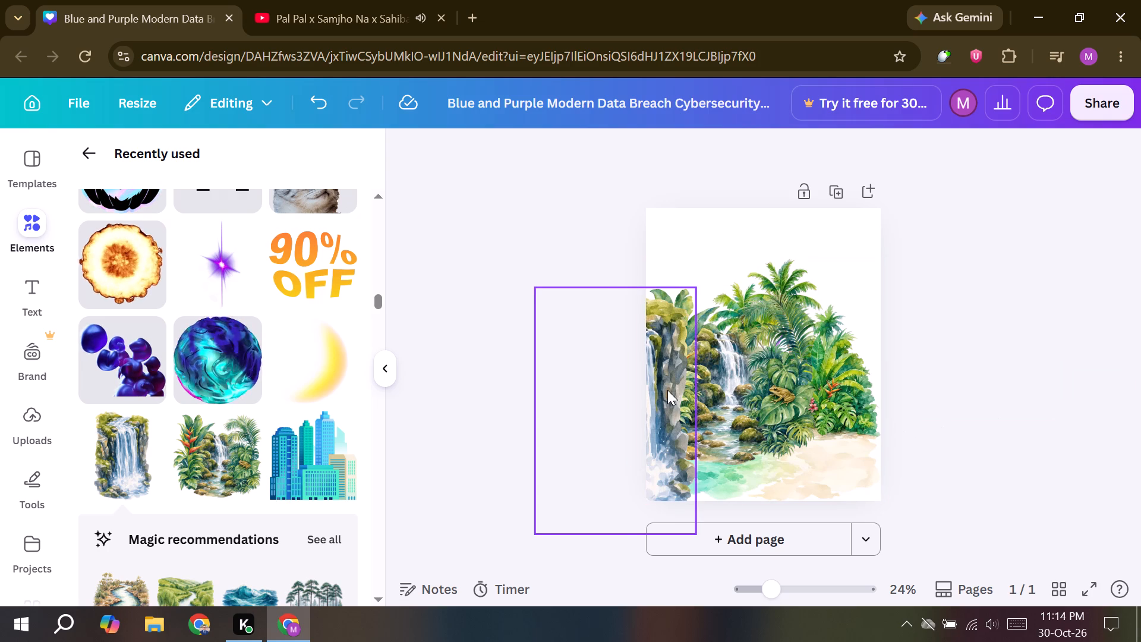
# Shift the cliff waterfall graphic right and up so its top edge aligns with the palm-tree island's, and deselect it.
pyautogui.click(667, 390)
pyautogui.moveTo(682, 384); pyautogui.dragTo(691, 379)
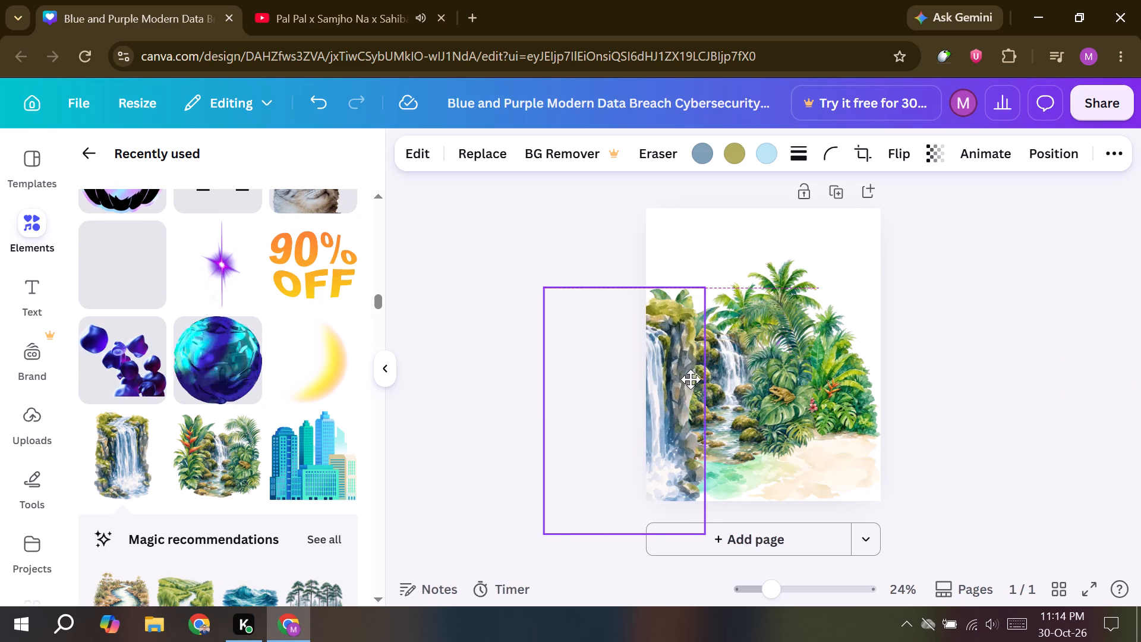
pyautogui.moveTo(691, 379); pyautogui.dragTo(717, 367)
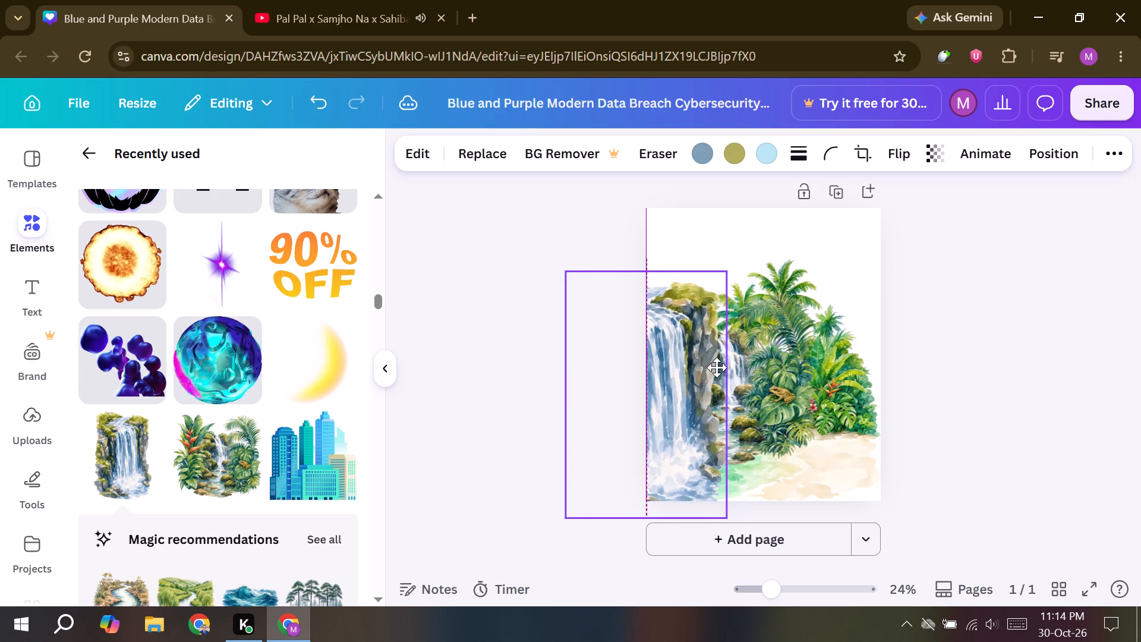
pyautogui.moveTo(717, 367); pyautogui.dragTo(738, 361)
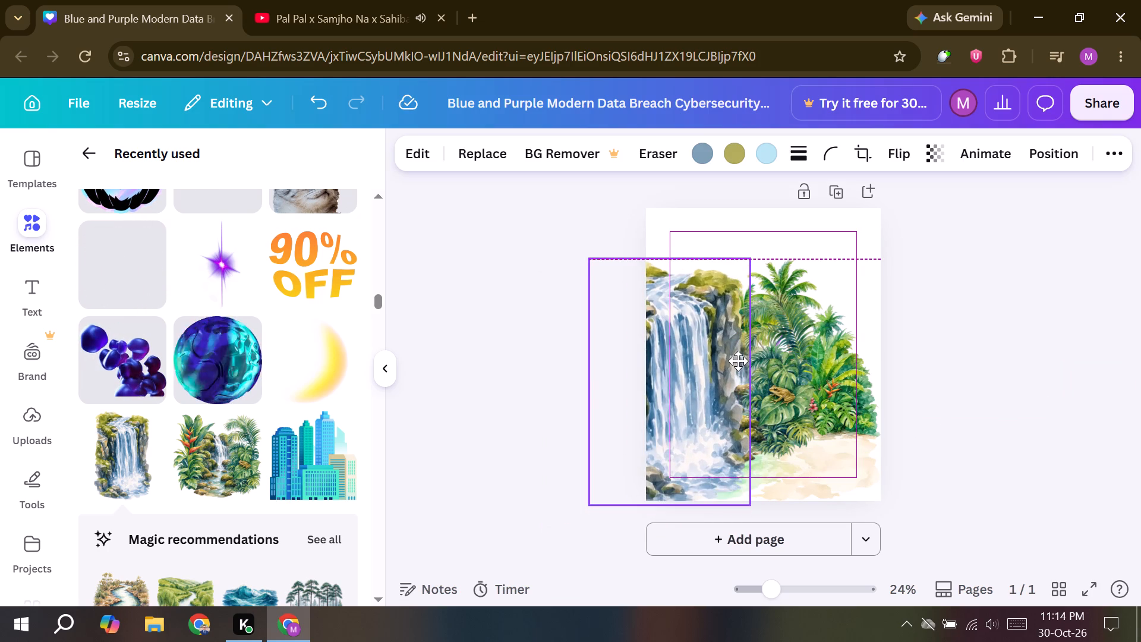
pyautogui.moveTo(738, 361); pyautogui.dragTo(701, 351)
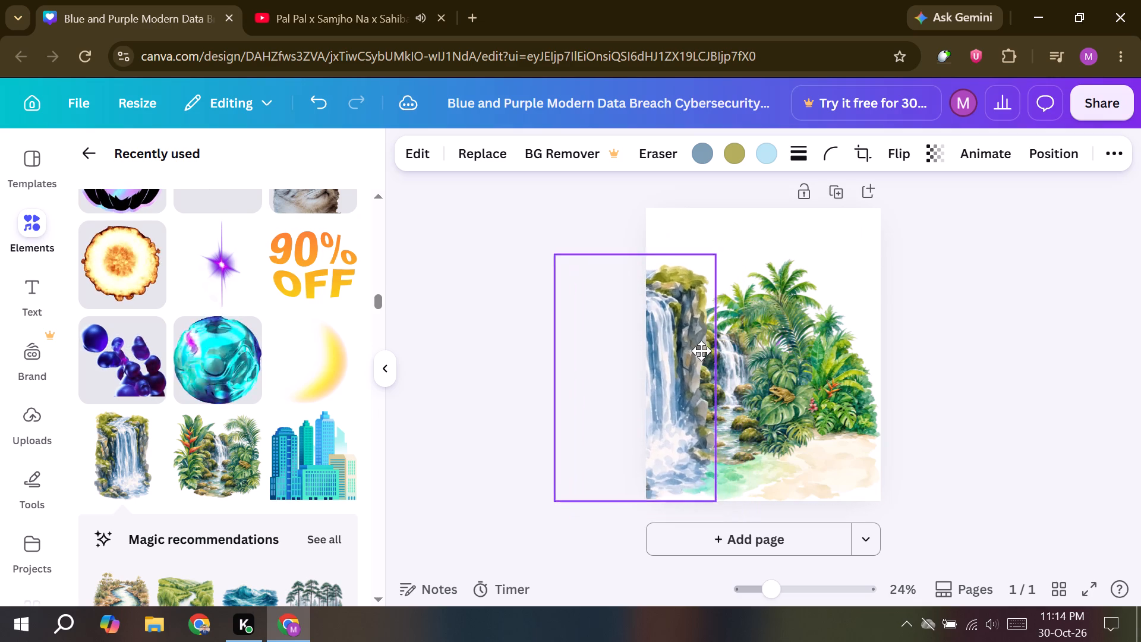
pyautogui.moveTo(701, 351); pyautogui.dragTo(704, 360)
pyautogui.click(1140, 355)
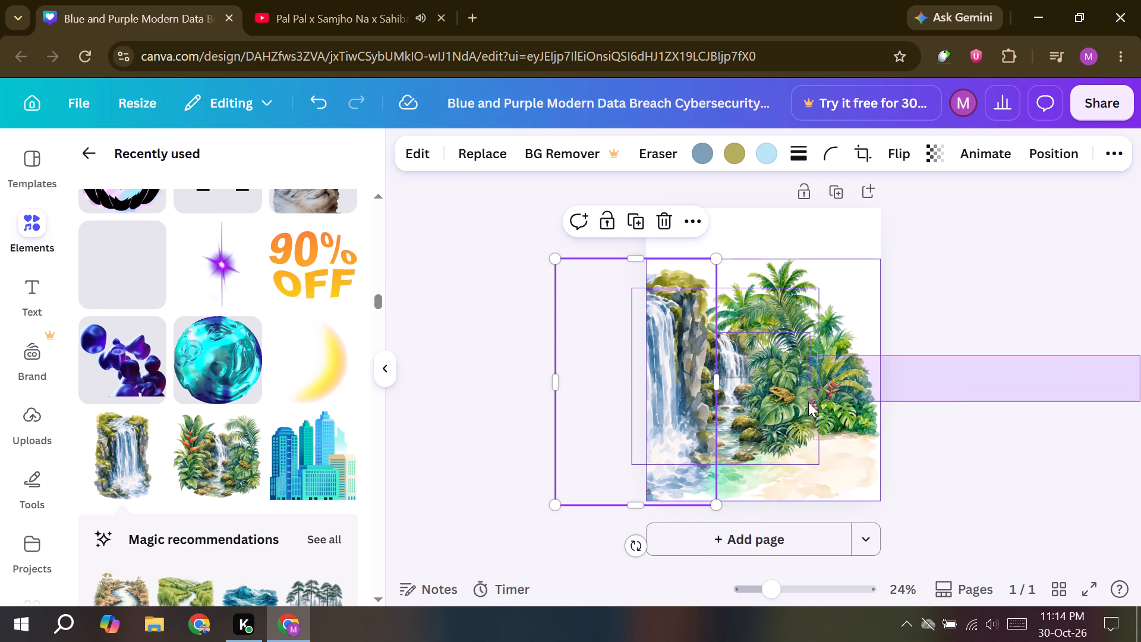
pyautogui.click(1140, 350)
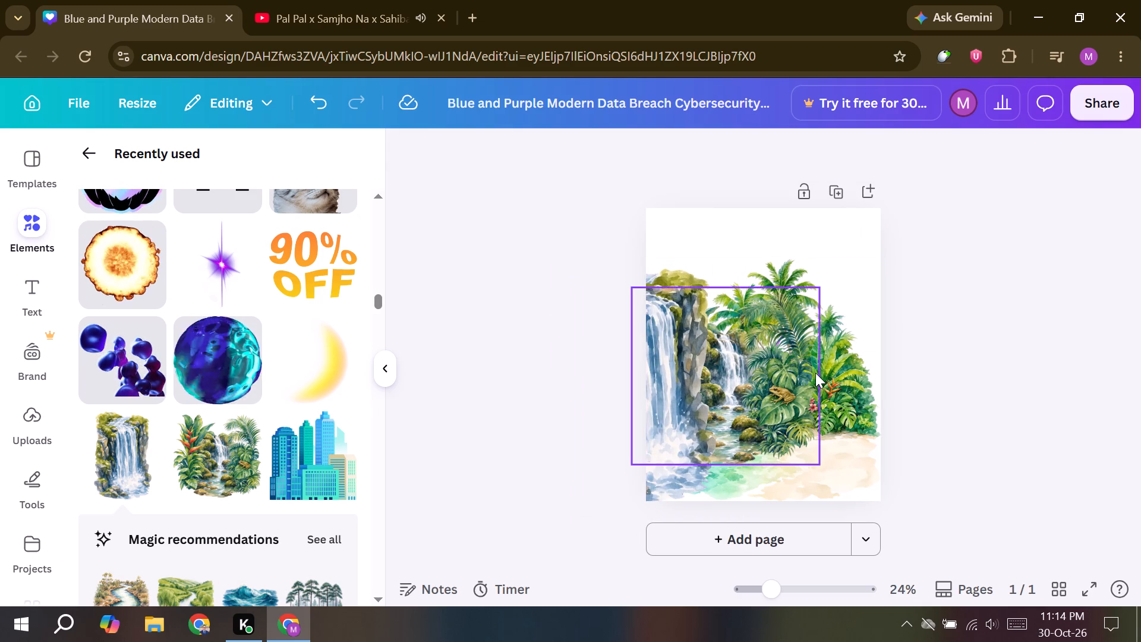
# Move the palm-tree island graphic right and slightly down so it extends past the page's right edge, and deselect it.
pyautogui.moveTo(839, 380); pyautogui.dragTo(949, 375)
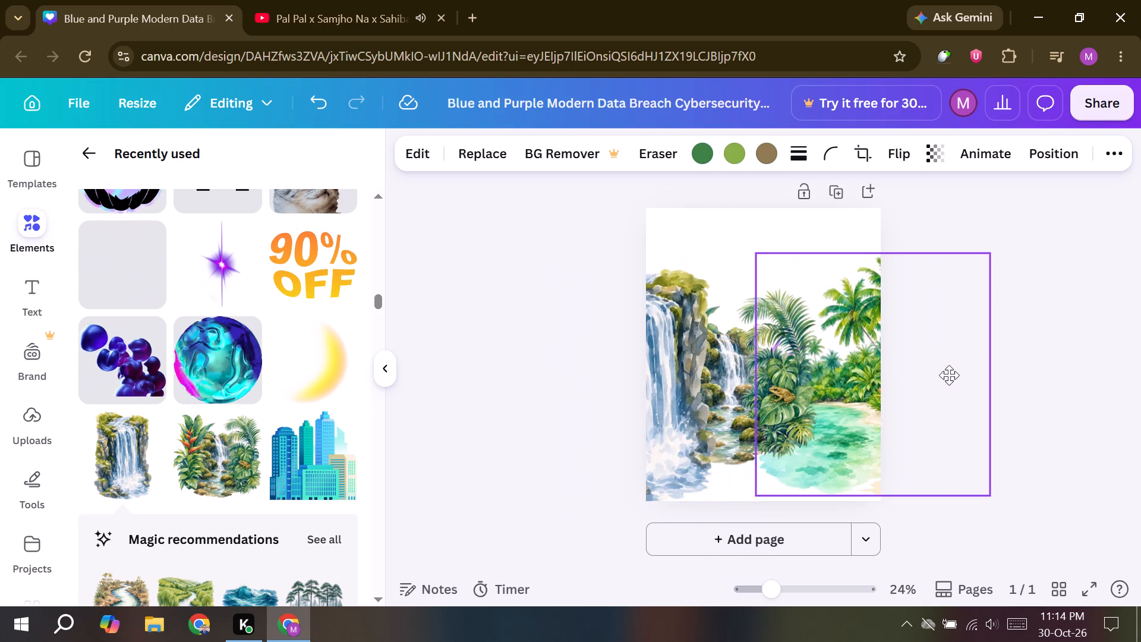
pyautogui.moveTo(949, 375); pyautogui.dragTo(904, 387)
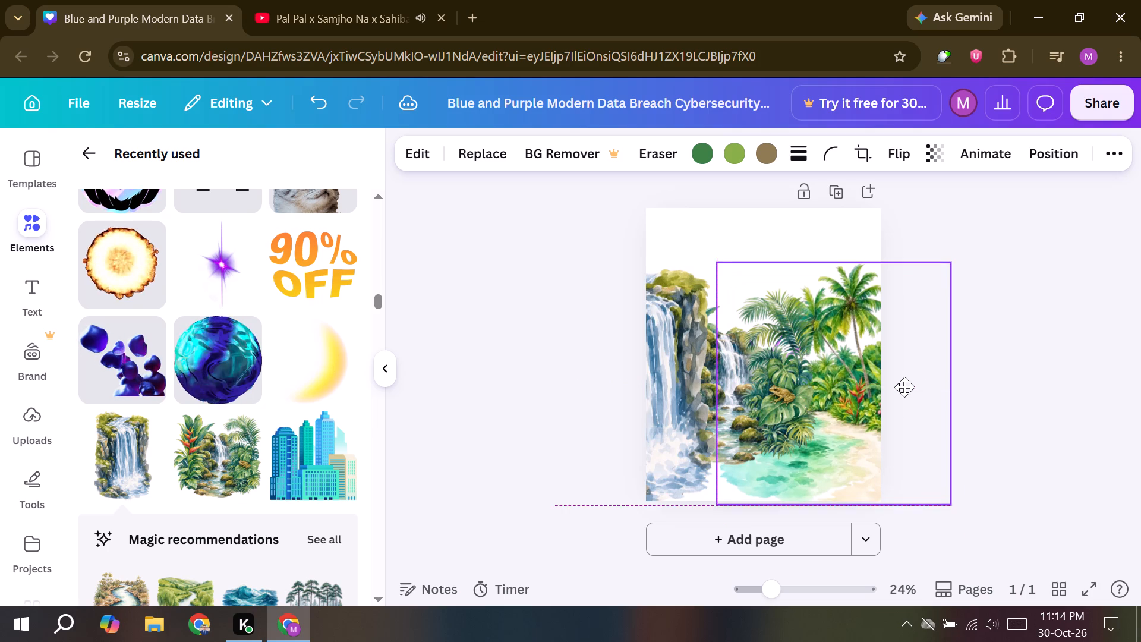
pyautogui.moveTo(904, 387); pyautogui.dragTo(879, 394)
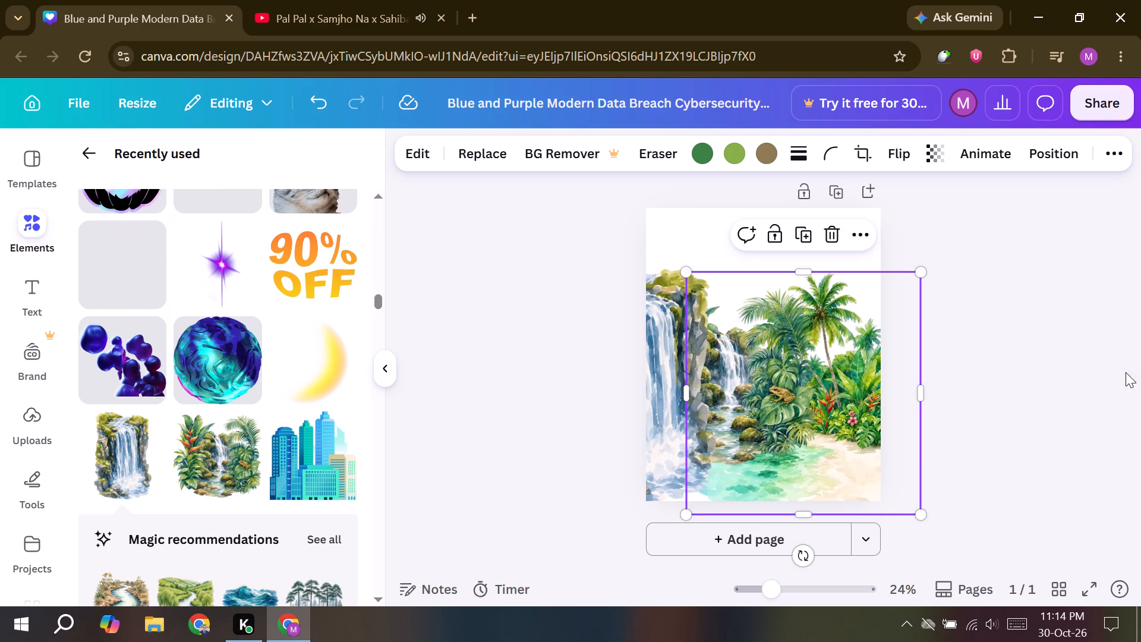
pyautogui.click(1136, 366)
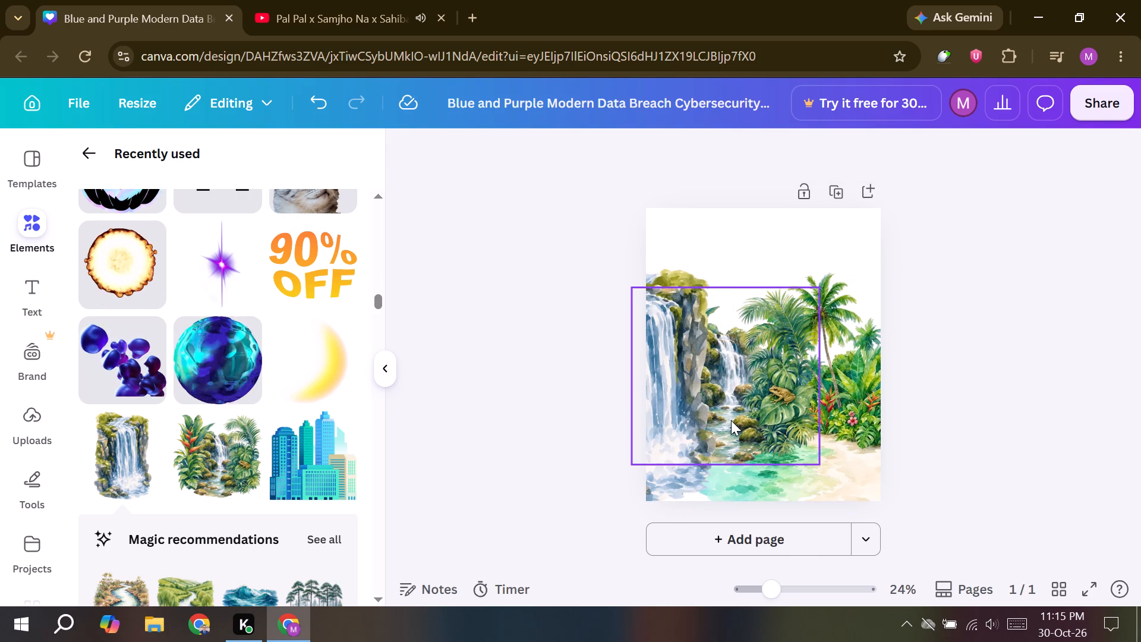
# Nudge the jungle stream graphic slightly to the right between the cliff waterfall and the palm trees, and deselect it.
pyautogui.moveTo(731, 420); pyautogui.dragTo(739, 421)
pyautogui.moveTo(1088, 479); pyautogui.dragTo(874, 433)
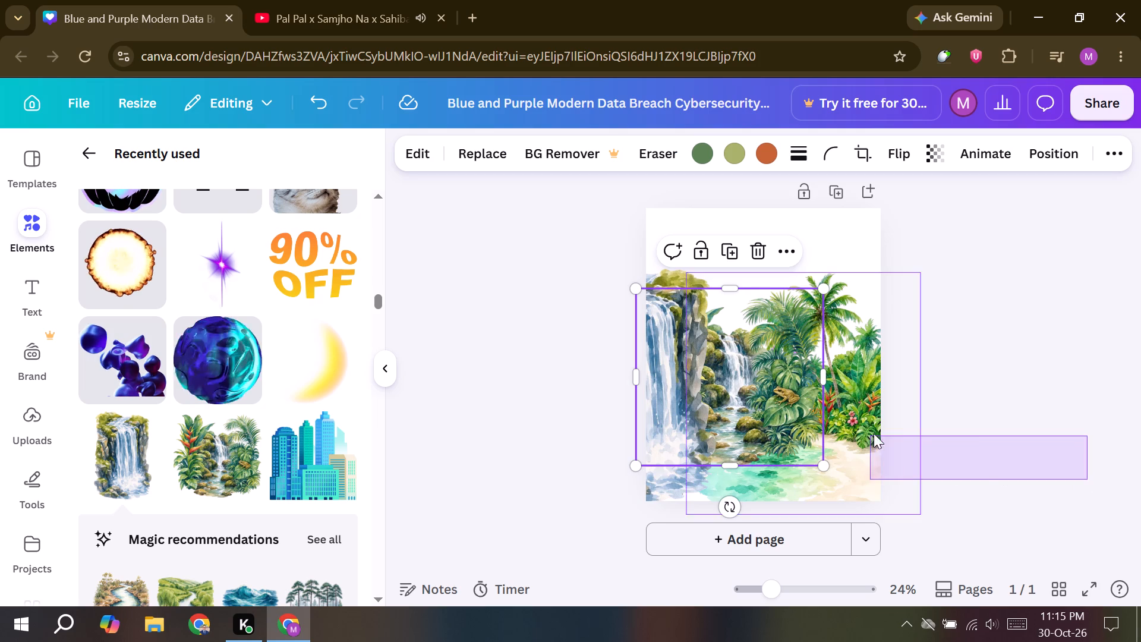
pyautogui.moveTo(874, 433); pyautogui.dragTo(1090, 442)
pyautogui.click(1090, 442)
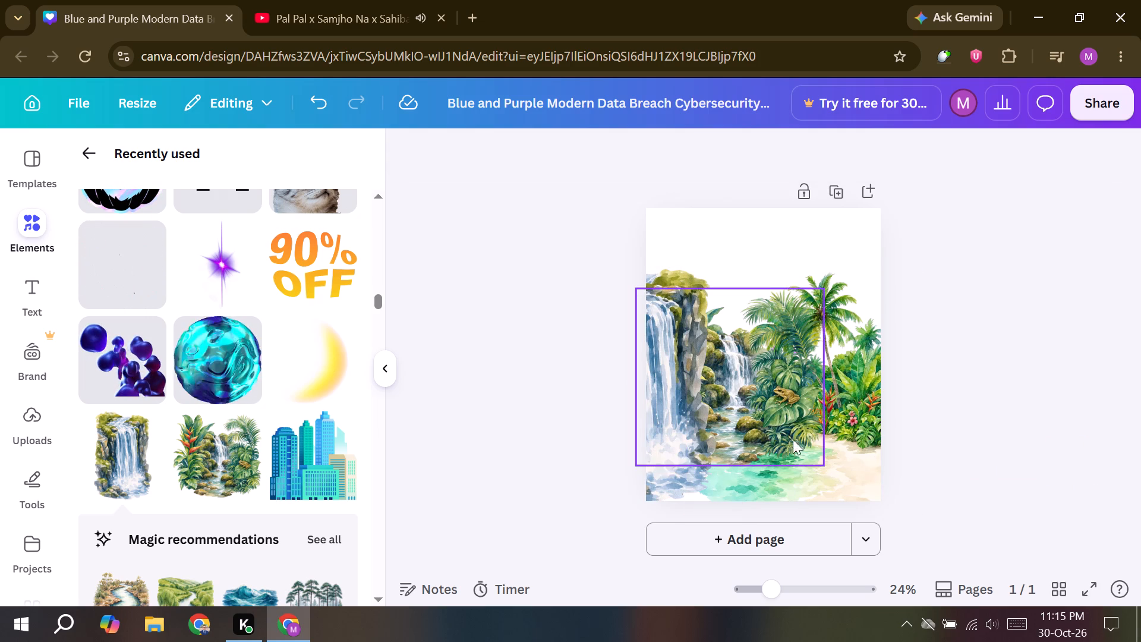
# Scale down the cliff waterfall graphic, place it in the page's lower-left corner with its left part off the page, and deselect it.
pyautogui.doubleClick(658, 489)
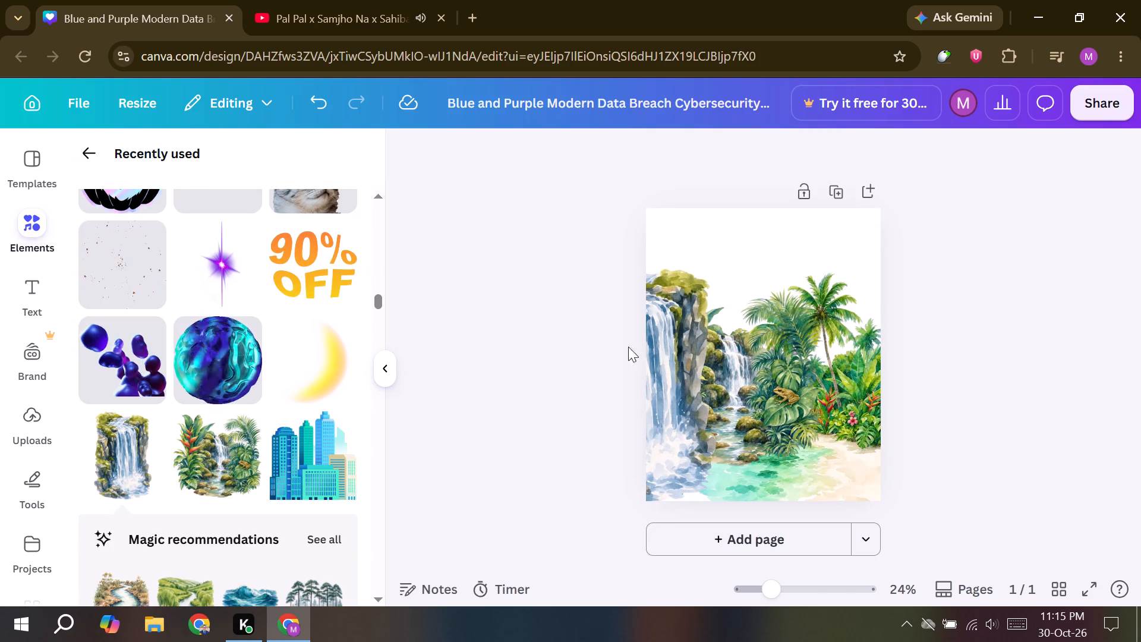
pyautogui.moveTo(663, 380); pyautogui.dragTo(616, 309)
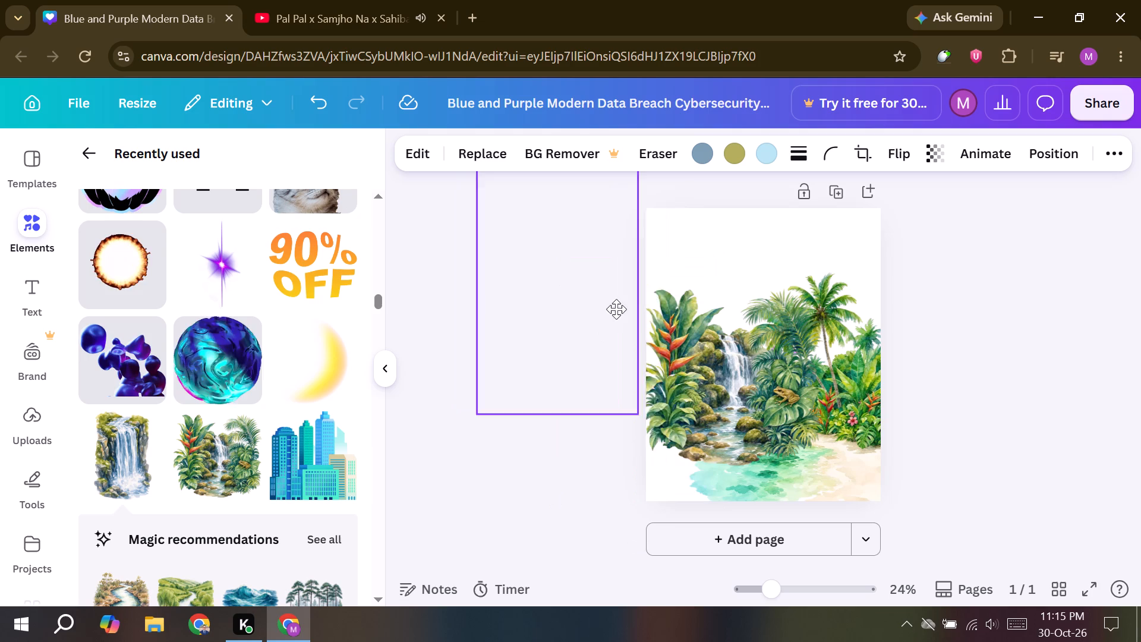
pyautogui.moveTo(616, 309); pyautogui.dragTo(650, 378)
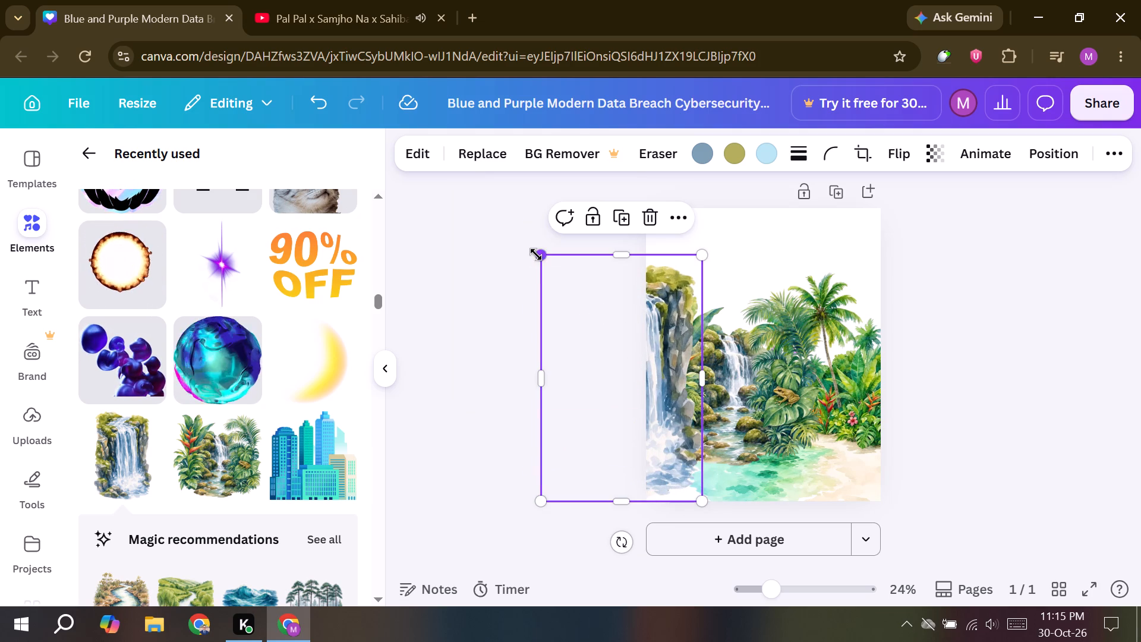
pyautogui.moveTo(537, 255); pyautogui.dragTo(606, 303)
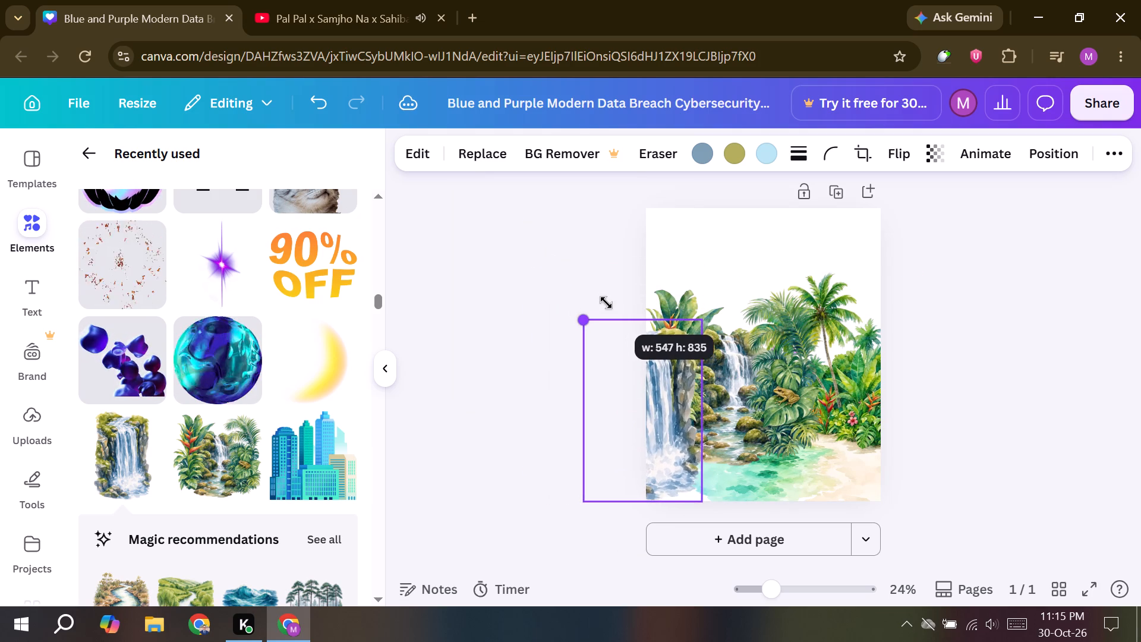
pyautogui.moveTo(606, 303); pyautogui.dragTo(589, 280)
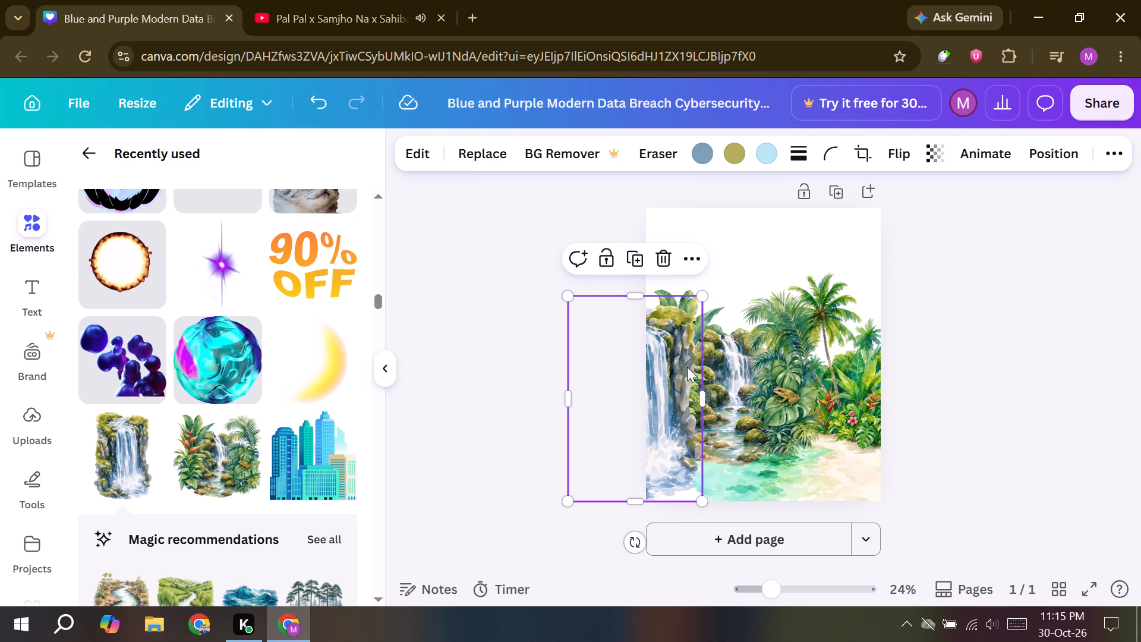
pyautogui.moveTo(685, 364); pyautogui.dragTo(704, 372)
pyautogui.click(939, 355)
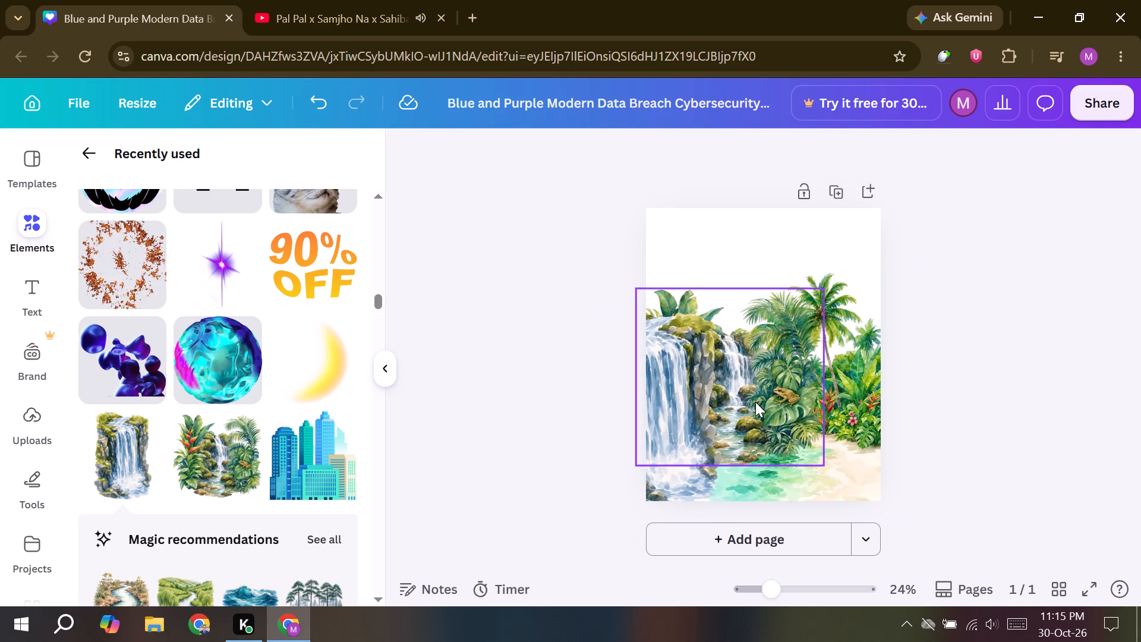
# Move the jungle stream graphic slightly right and down so its left edge aligns with the page's left edge, and deselect it.
pyautogui.moveTo(755, 402); pyautogui.dragTo(763, 424)
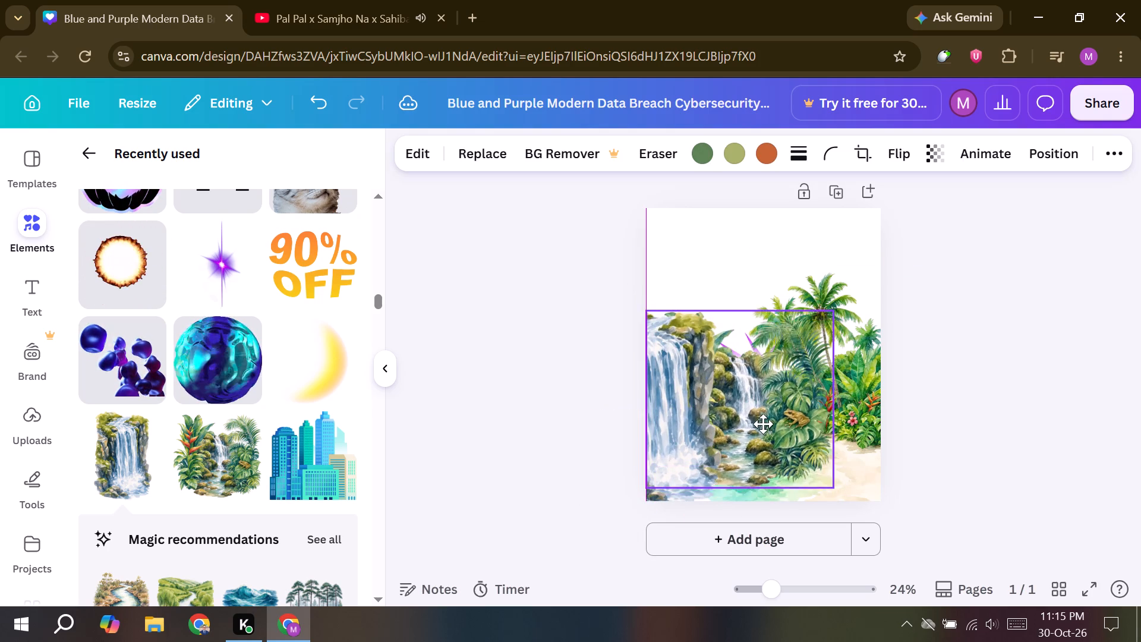
pyautogui.moveTo(763, 424); pyautogui.dragTo(763, 417)
pyautogui.moveTo(1140, 348); pyautogui.dragTo(1031, 406)
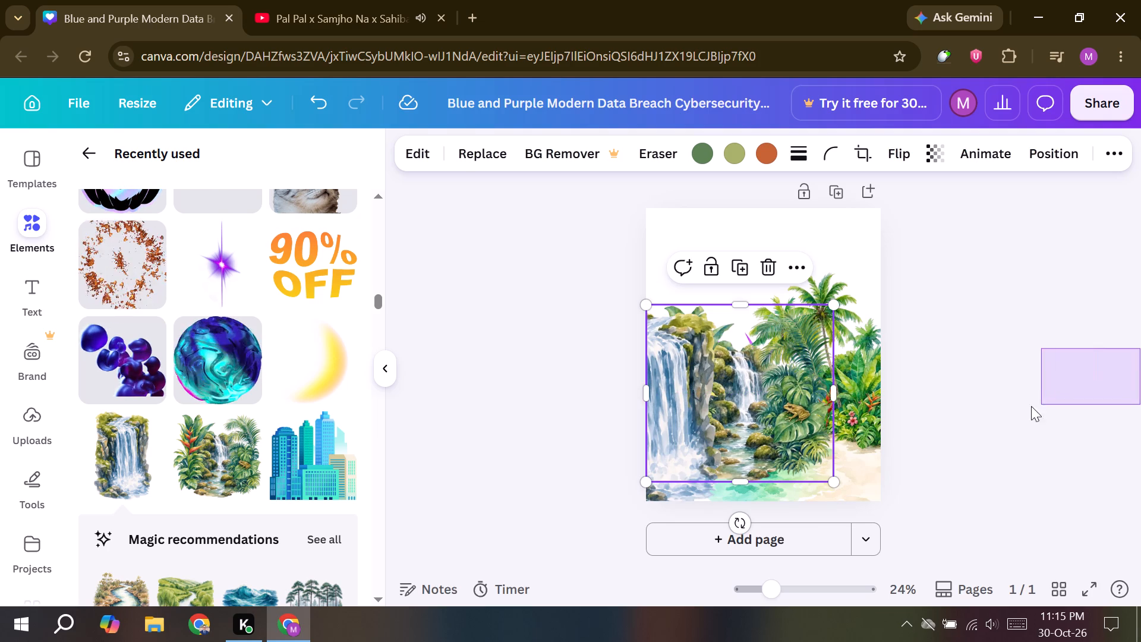
pyautogui.moveTo(1031, 406); pyautogui.dragTo(1044, 402)
pyautogui.click(1044, 402)
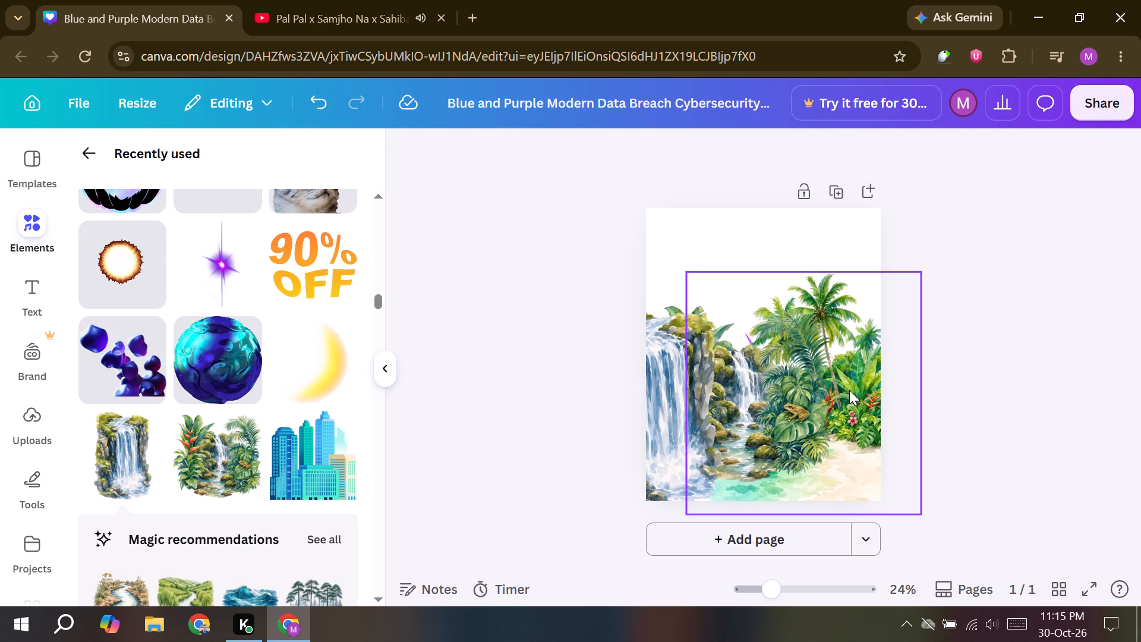
# Move the palm-tree island graphic left so it spans the page width with its base on the page's bottom edge, and deselect it.
pyautogui.moveTo(849, 390); pyautogui.dragTo(831, 398)
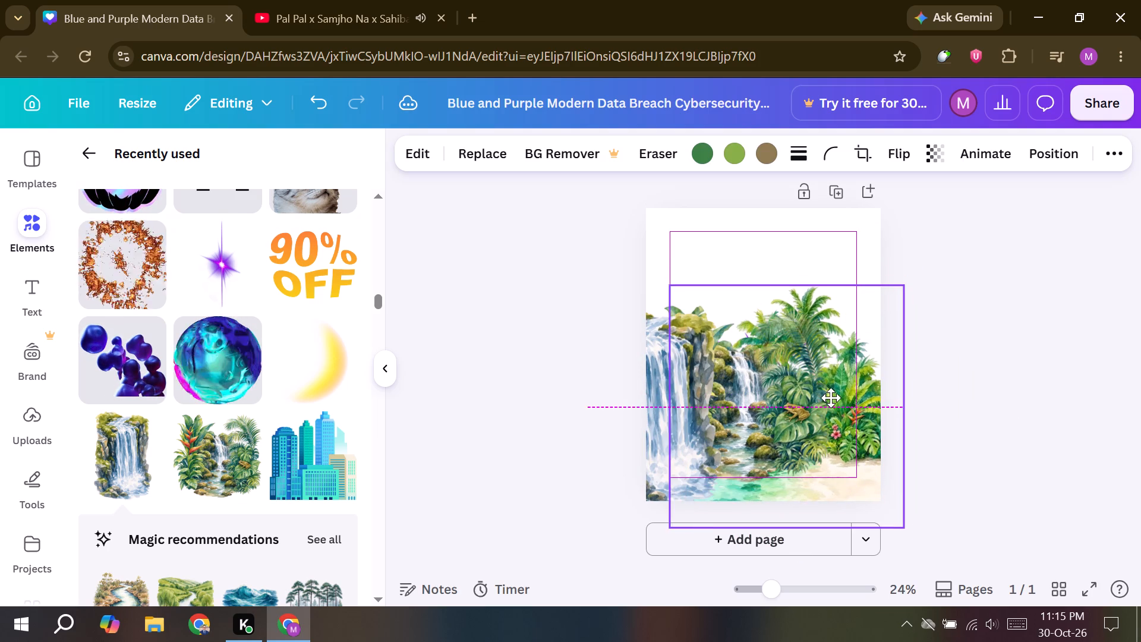
pyautogui.moveTo(831, 398); pyautogui.dragTo(807, 380)
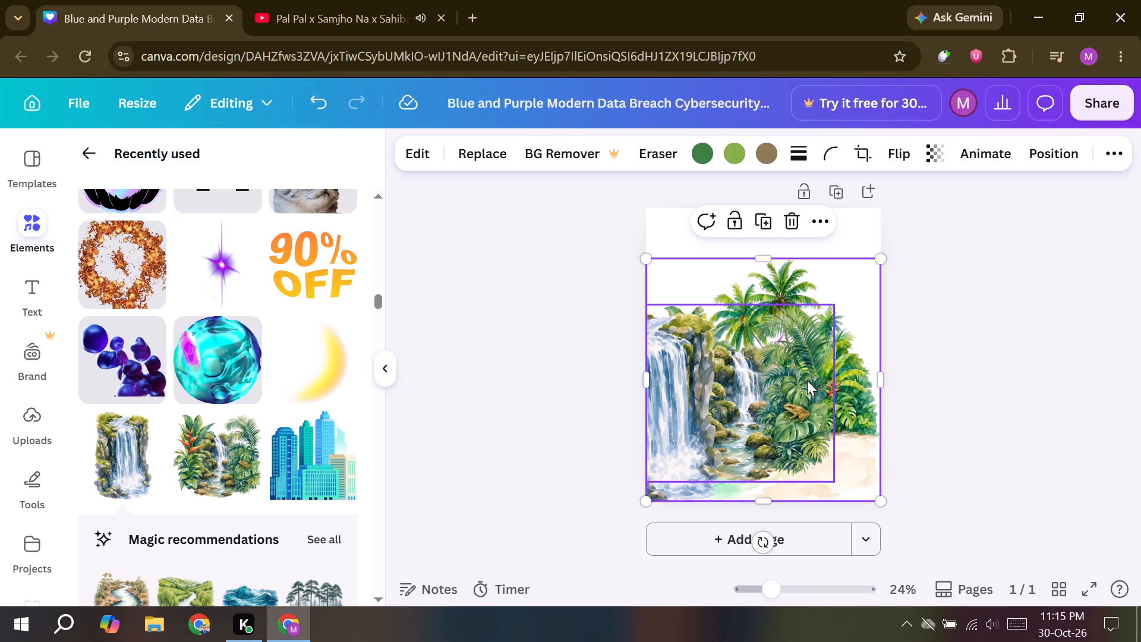
pyautogui.click(1069, 347)
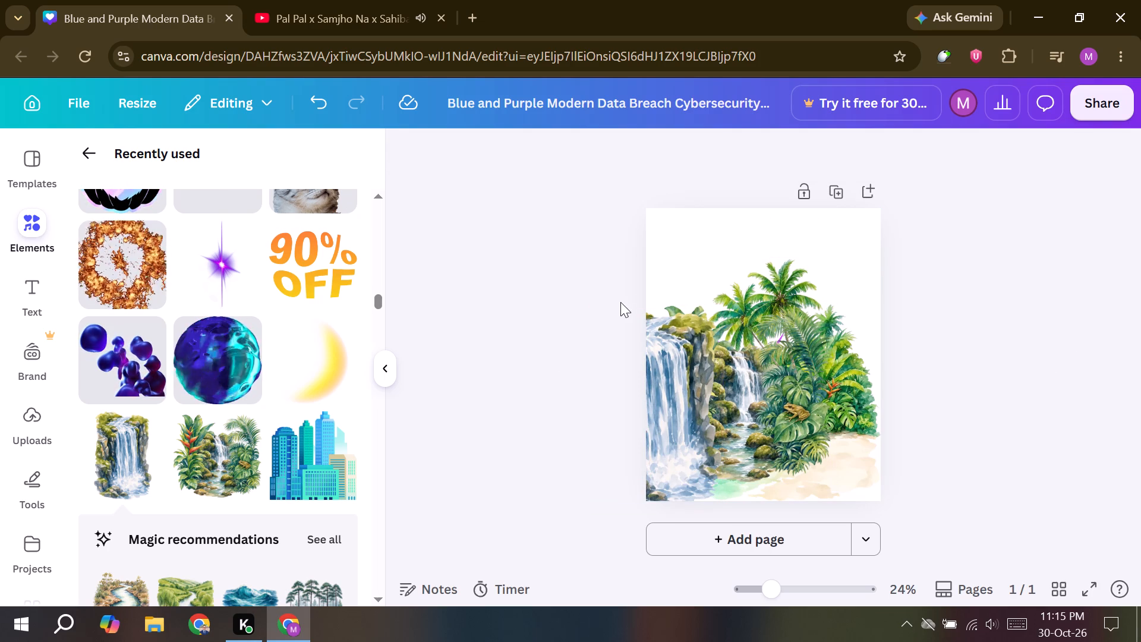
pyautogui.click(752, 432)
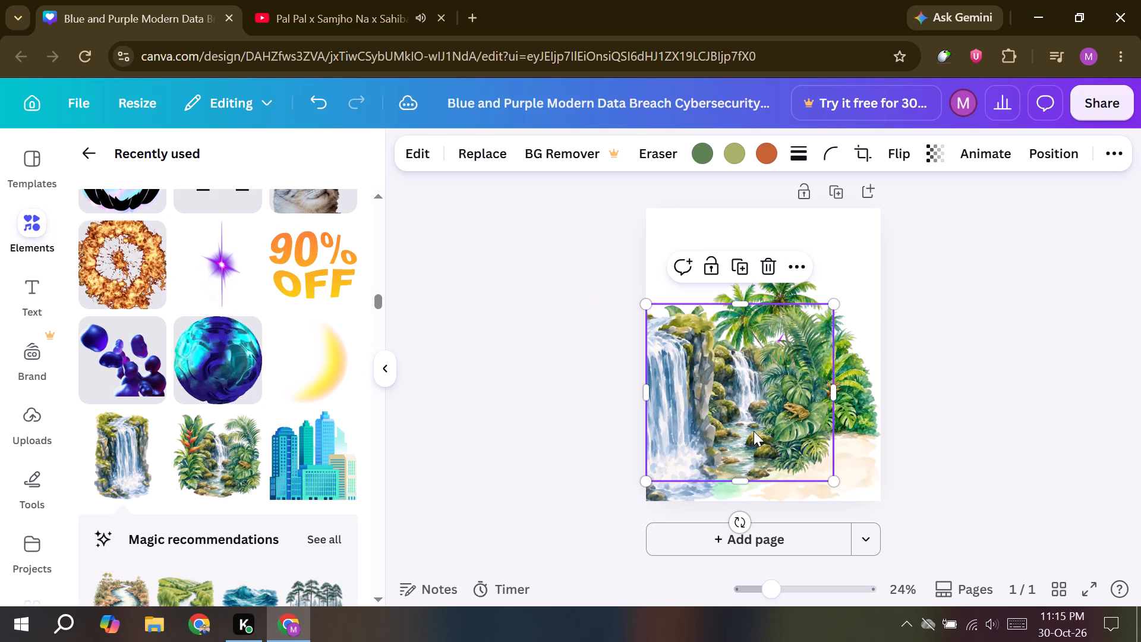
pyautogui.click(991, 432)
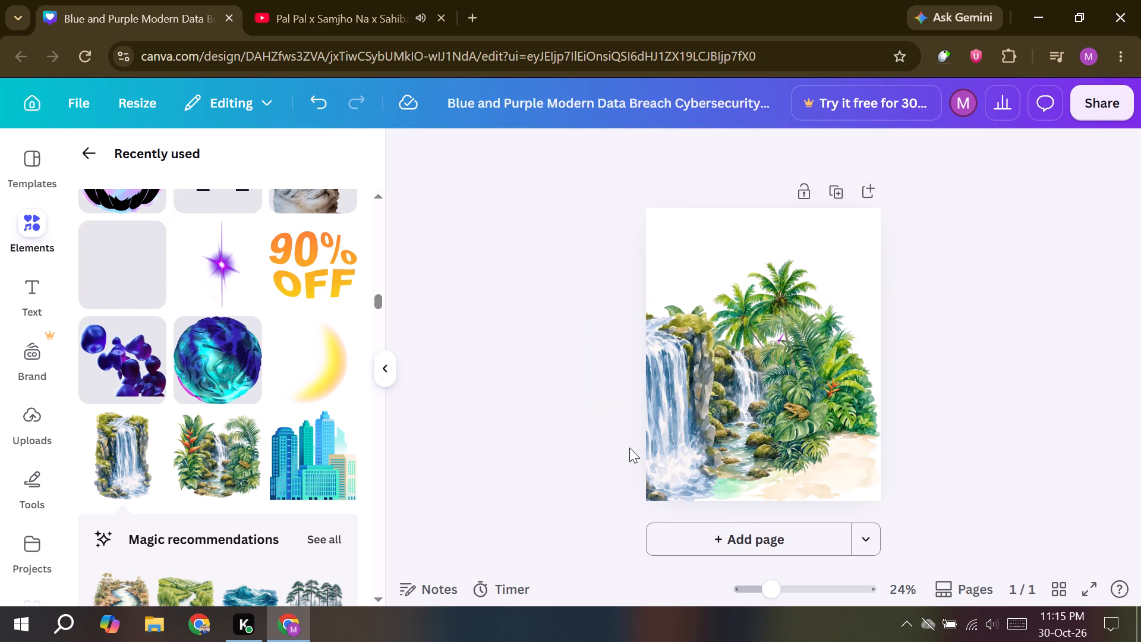
# Add the recently used grey multi-storey building graphic, place it in the page's lower-right corner over the beach, and deselect it.
pyautogui.scroll(-4, 222, 343)
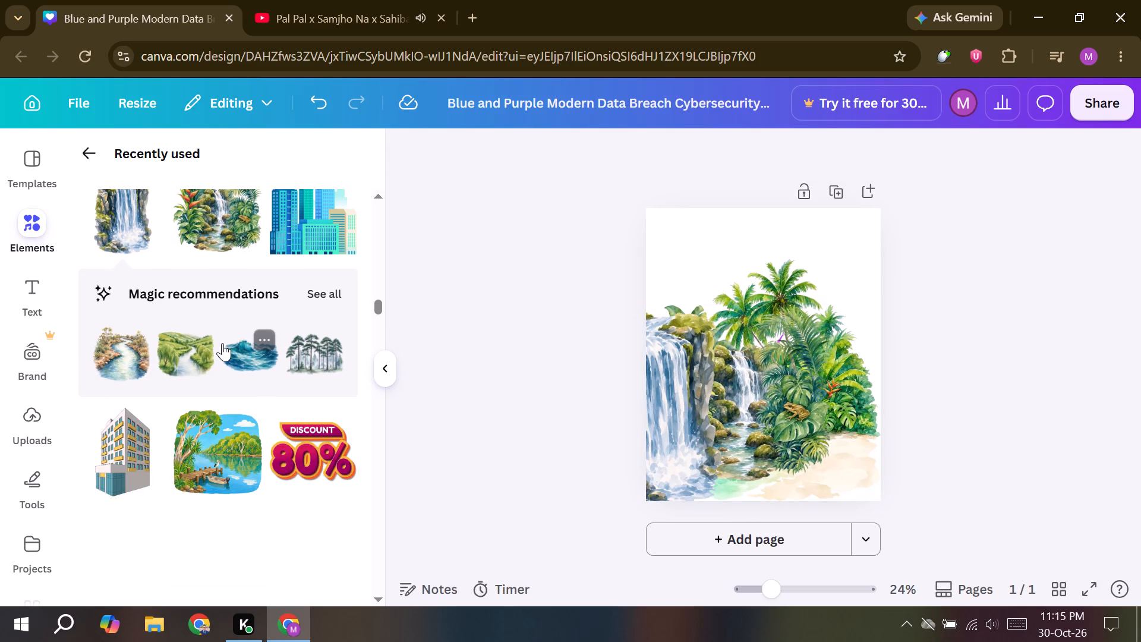
pyautogui.scroll(3, 223, 382)
pyautogui.scroll(-5, 223, 382)
pyautogui.scroll(1, 223, 382)
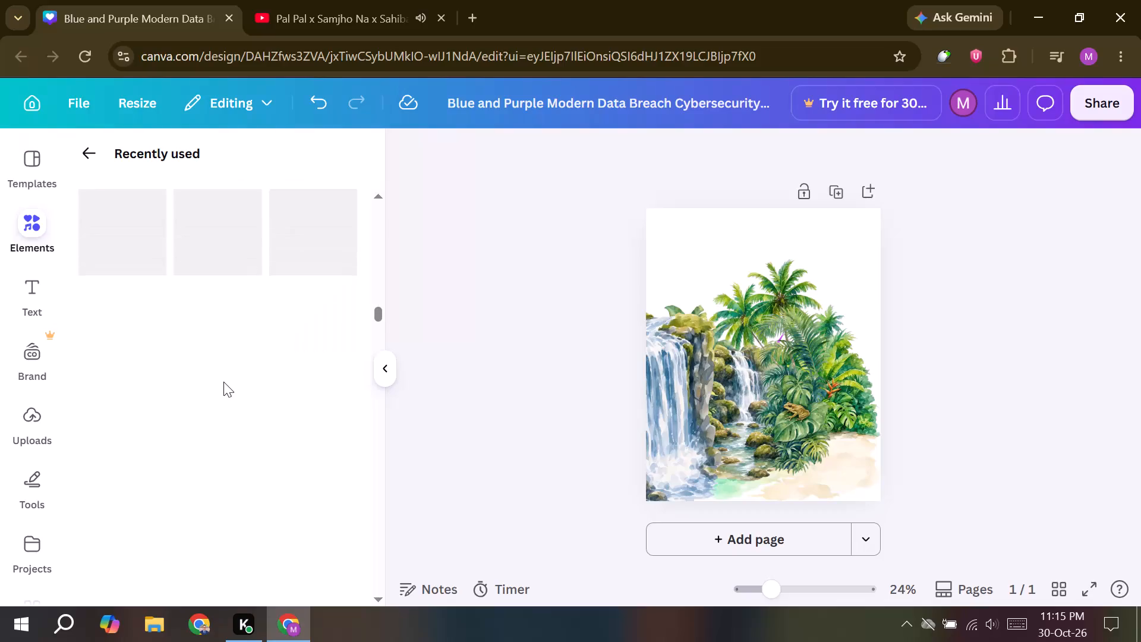
pyautogui.scroll(2, 223, 382)
pyautogui.click(105, 308)
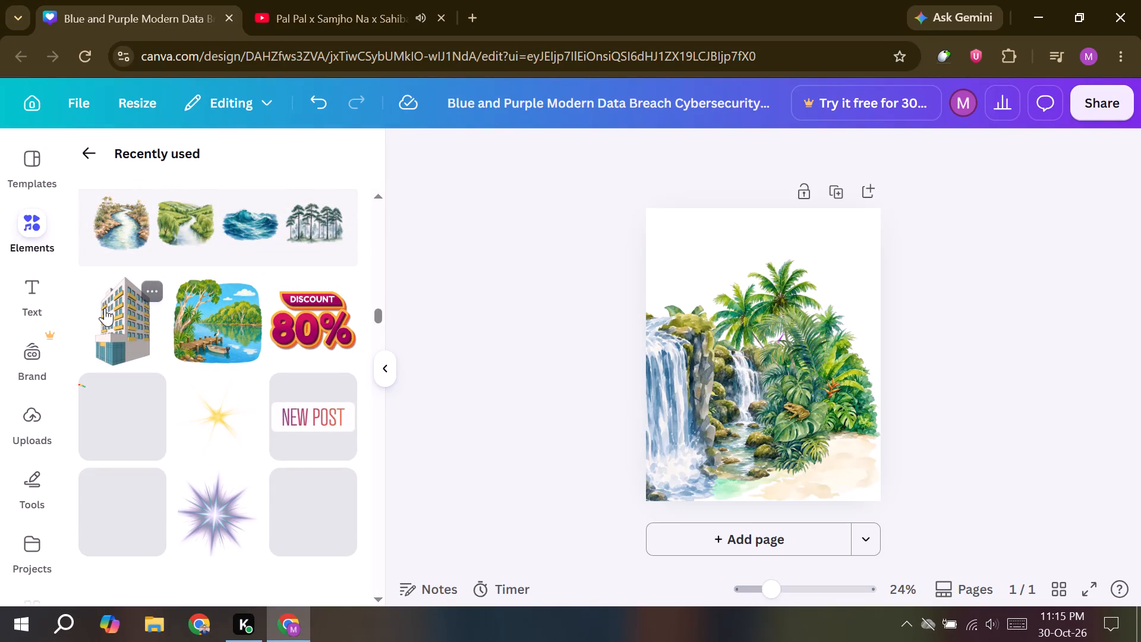
pyautogui.moveTo(751, 373); pyautogui.dragTo(824, 456)
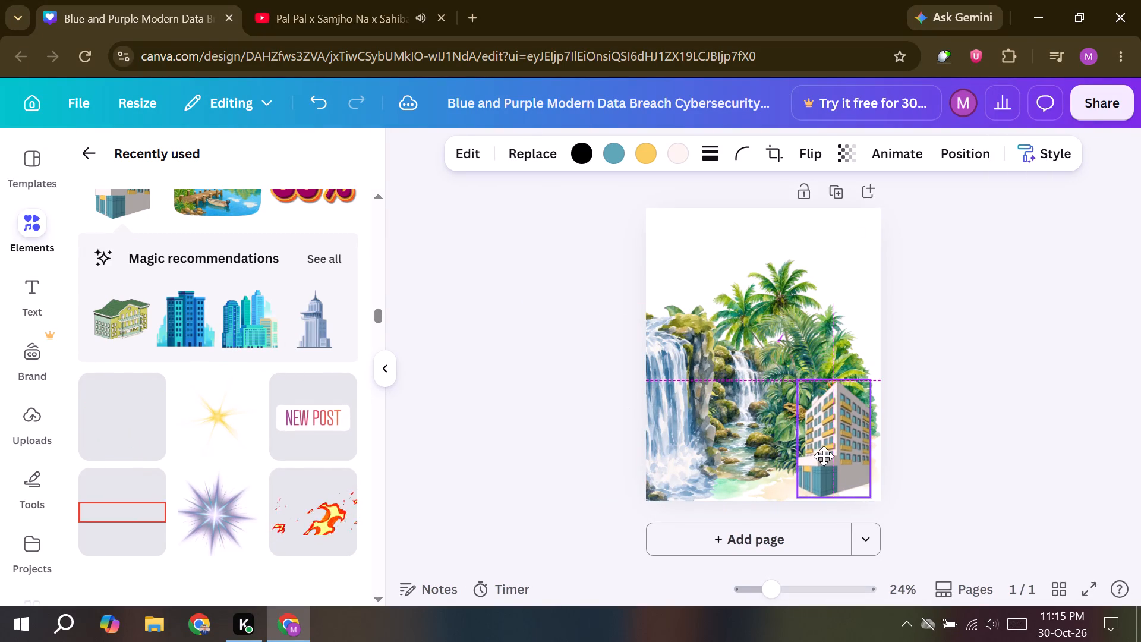
pyautogui.moveTo(824, 456); pyautogui.dragTo(829, 456)
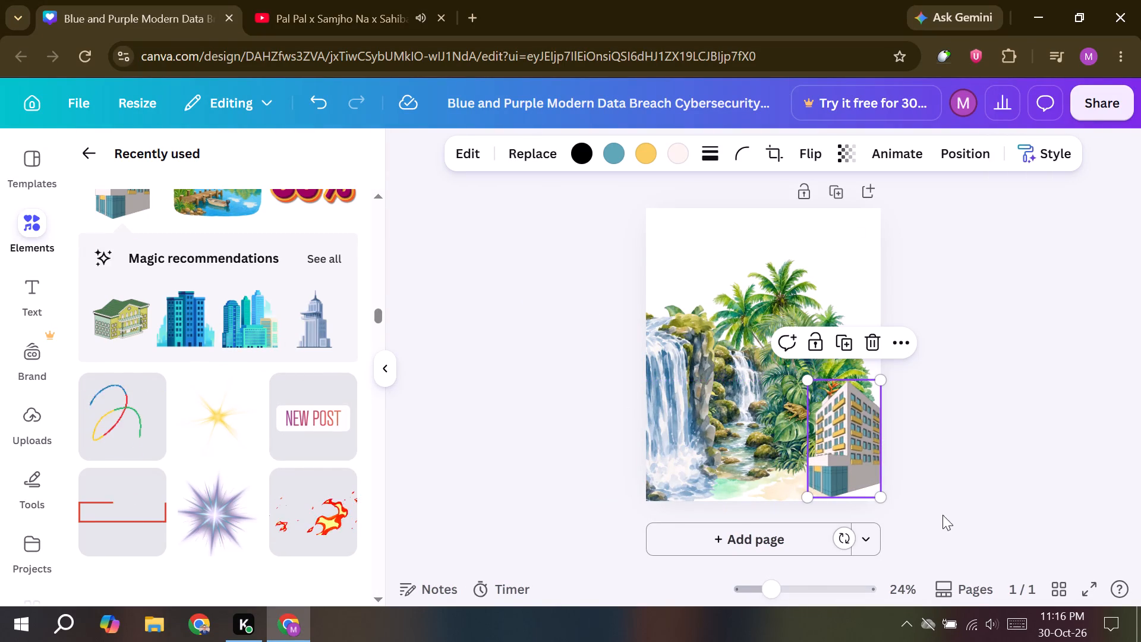
pyautogui.click(952, 518)
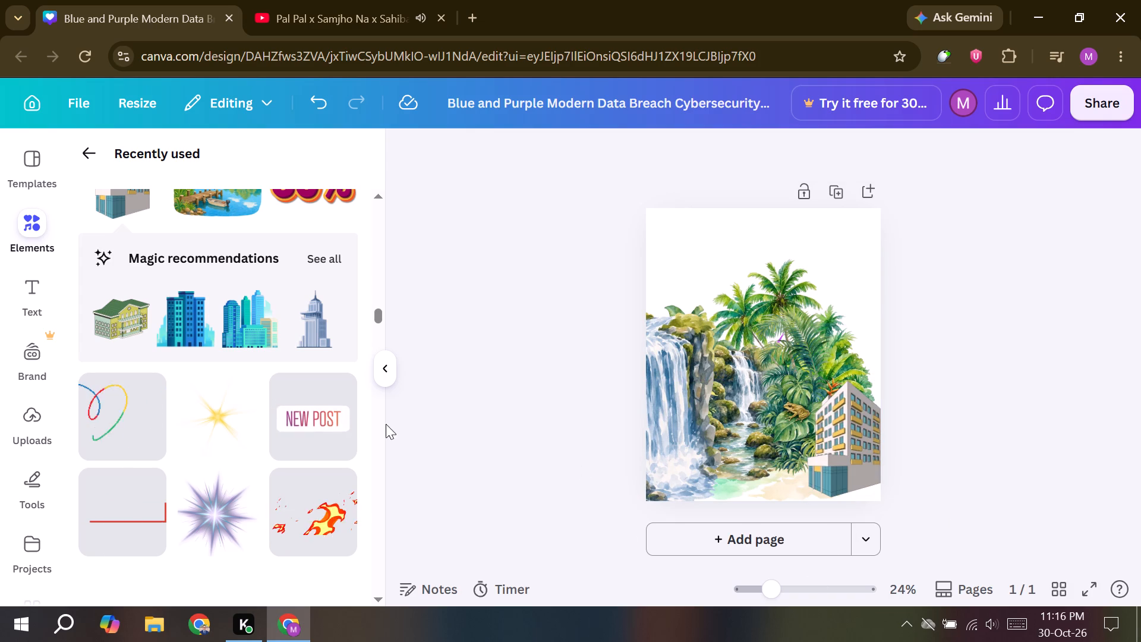
# Add the yellow star flare graphic, move it slightly up and right over the jungle beside the waterfall, and deselect it.
pyautogui.click(219, 406)
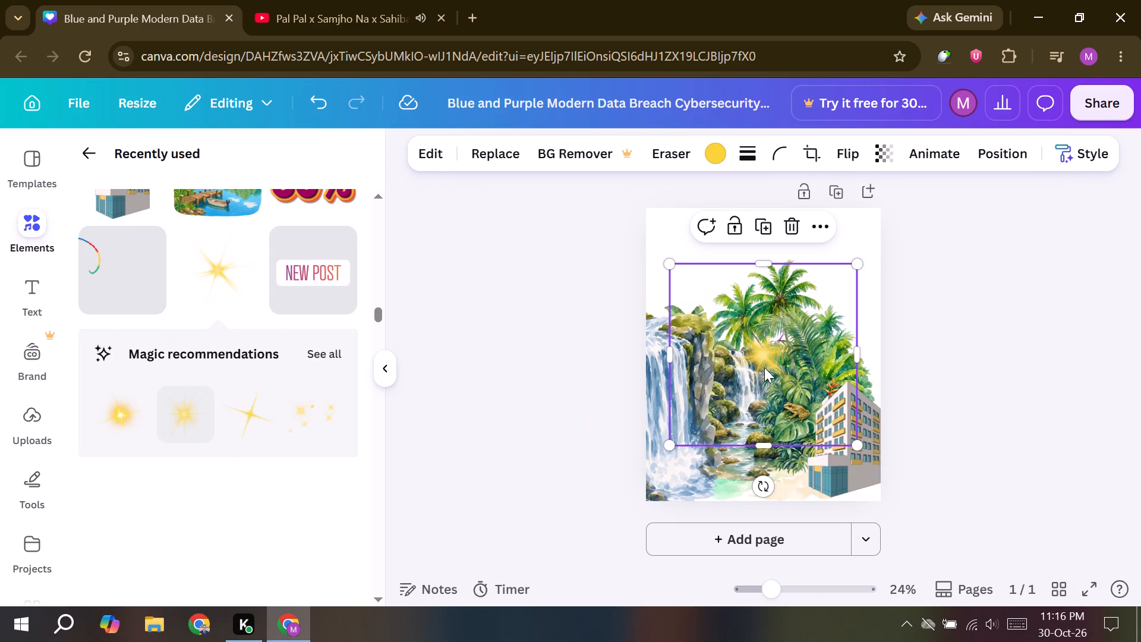
pyautogui.moveTo(764, 367); pyautogui.dragTo(774, 356)
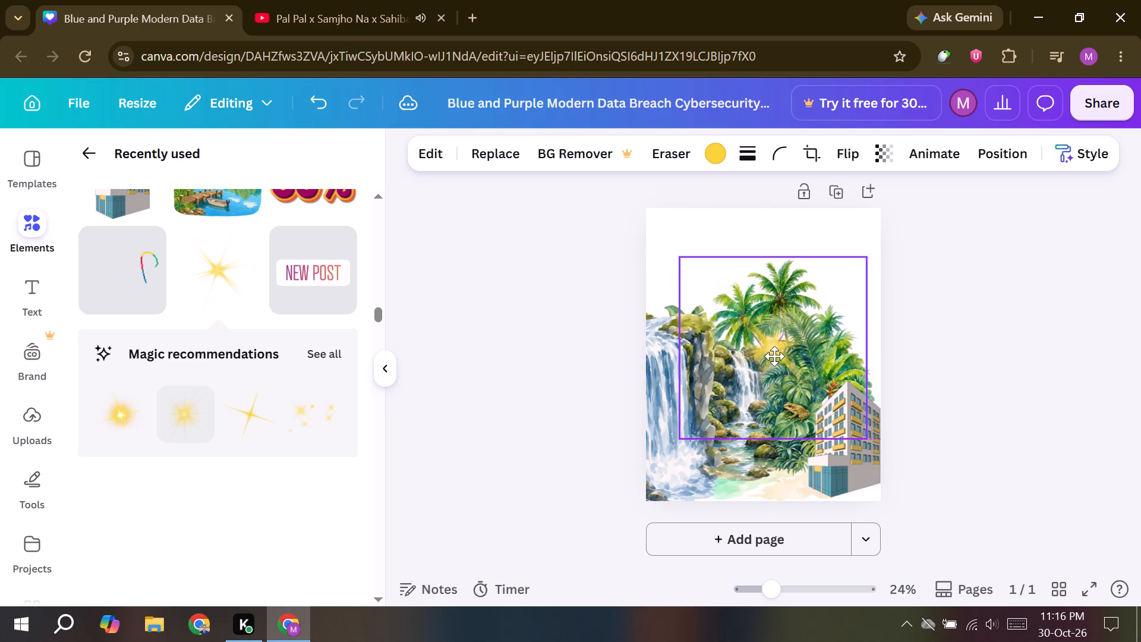
pyautogui.moveTo(774, 356); pyautogui.dragTo(774, 355)
pyautogui.click(1077, 328)
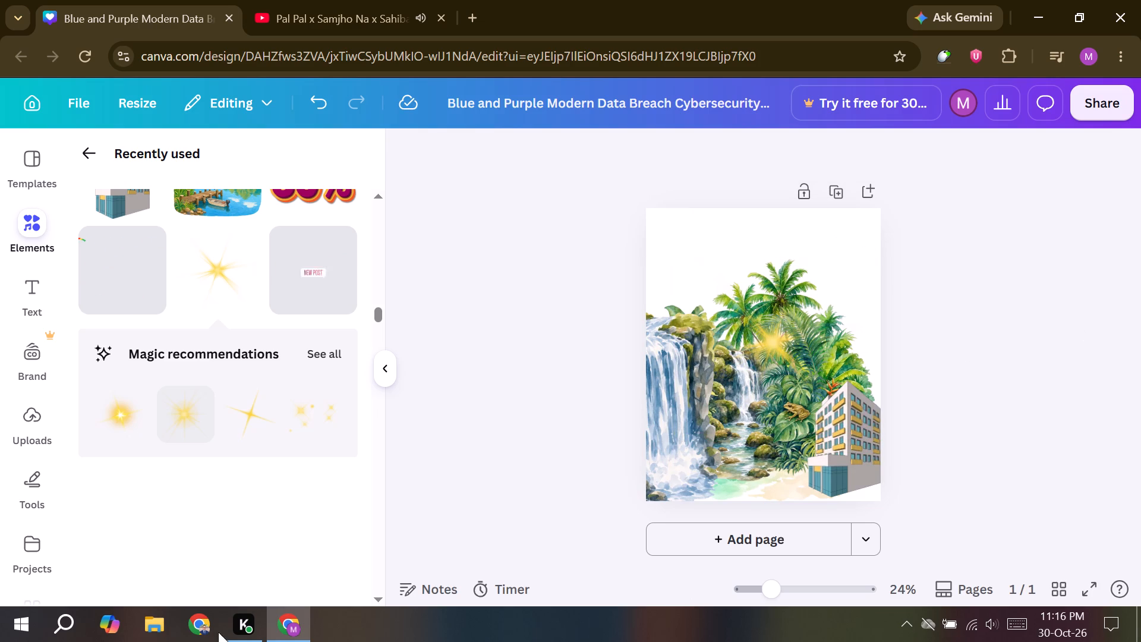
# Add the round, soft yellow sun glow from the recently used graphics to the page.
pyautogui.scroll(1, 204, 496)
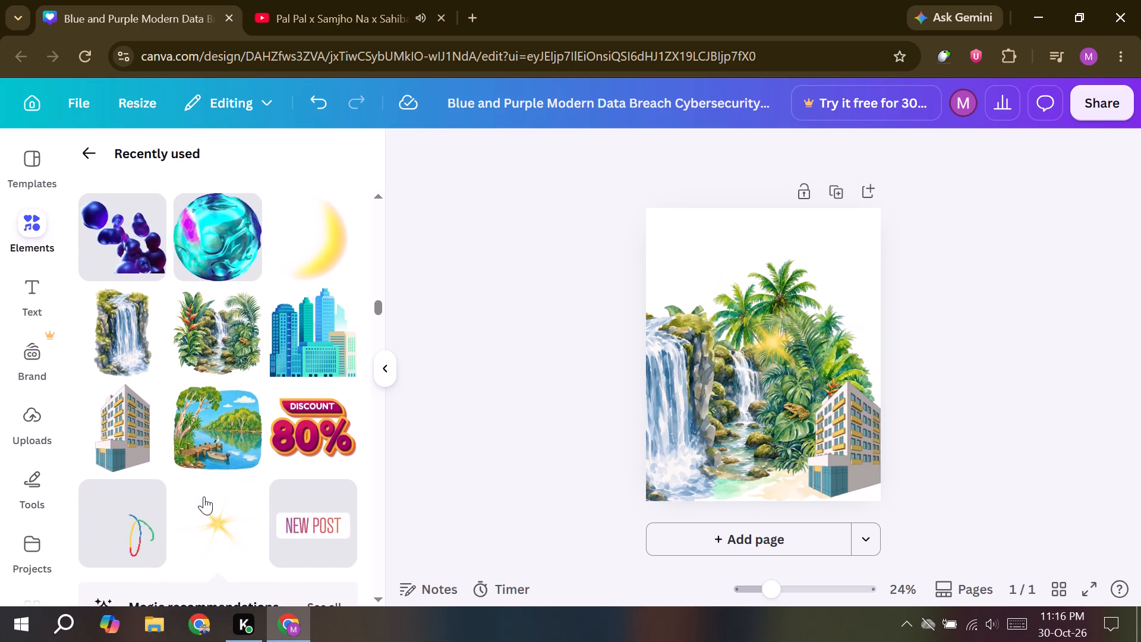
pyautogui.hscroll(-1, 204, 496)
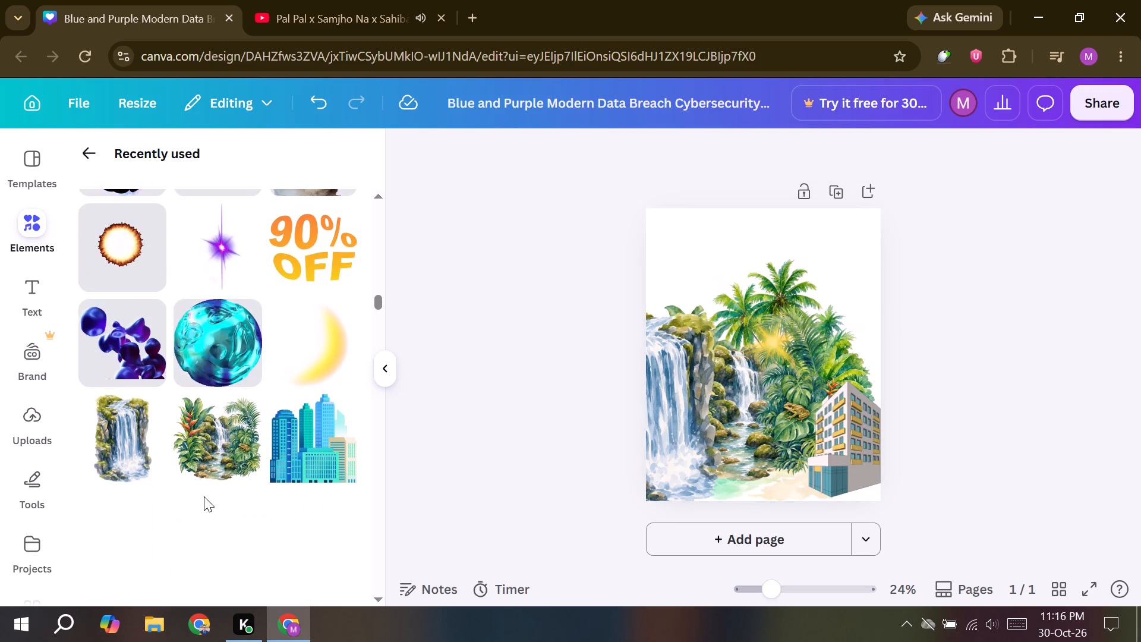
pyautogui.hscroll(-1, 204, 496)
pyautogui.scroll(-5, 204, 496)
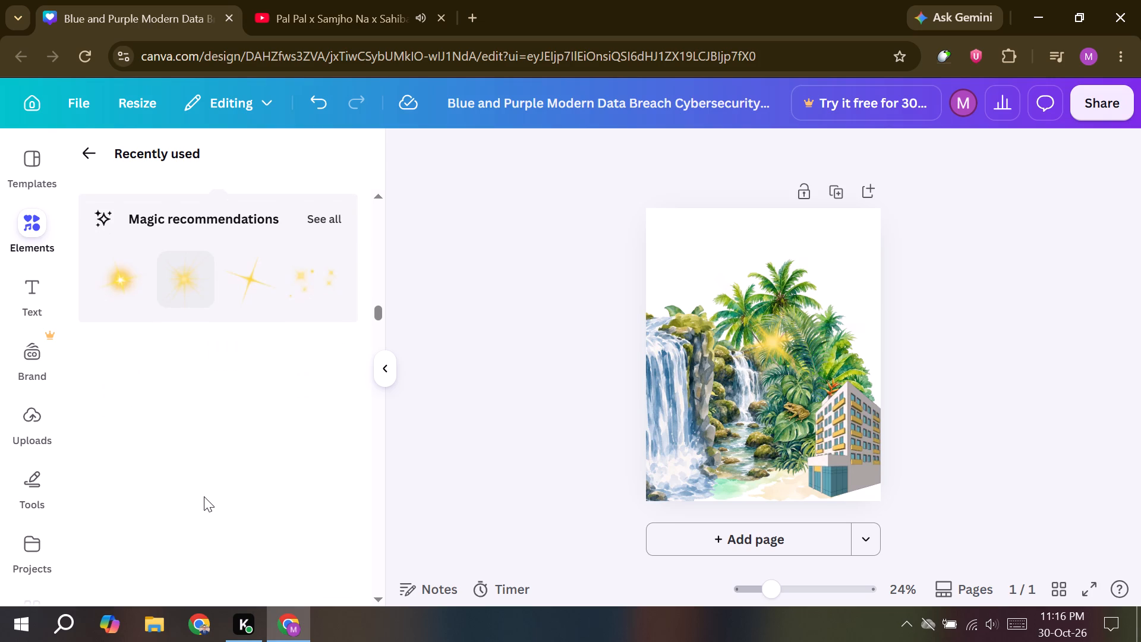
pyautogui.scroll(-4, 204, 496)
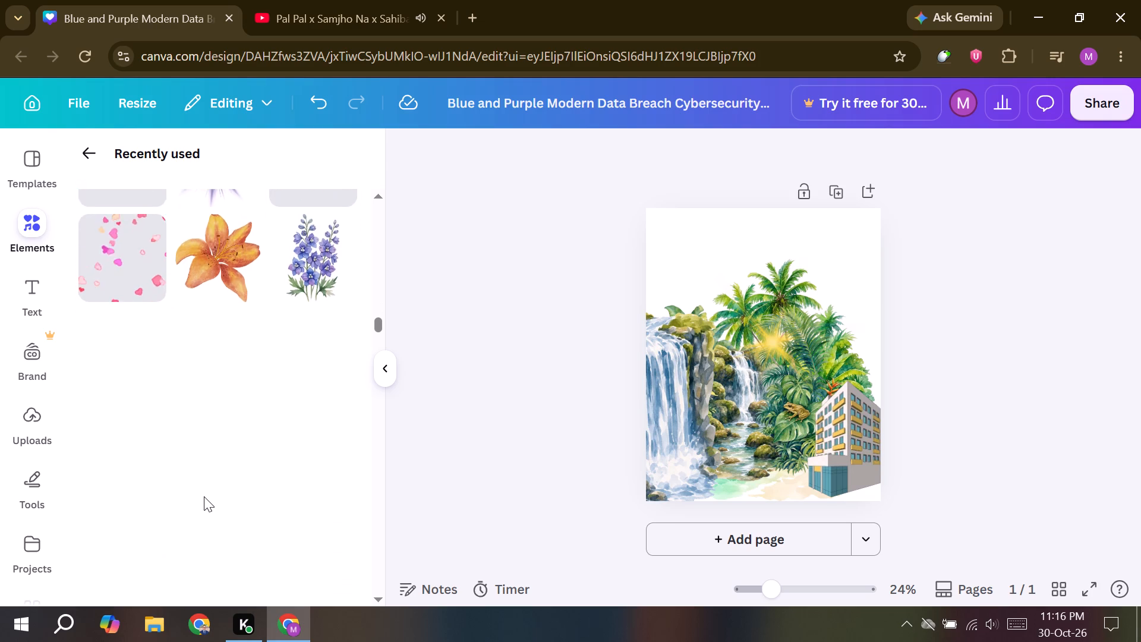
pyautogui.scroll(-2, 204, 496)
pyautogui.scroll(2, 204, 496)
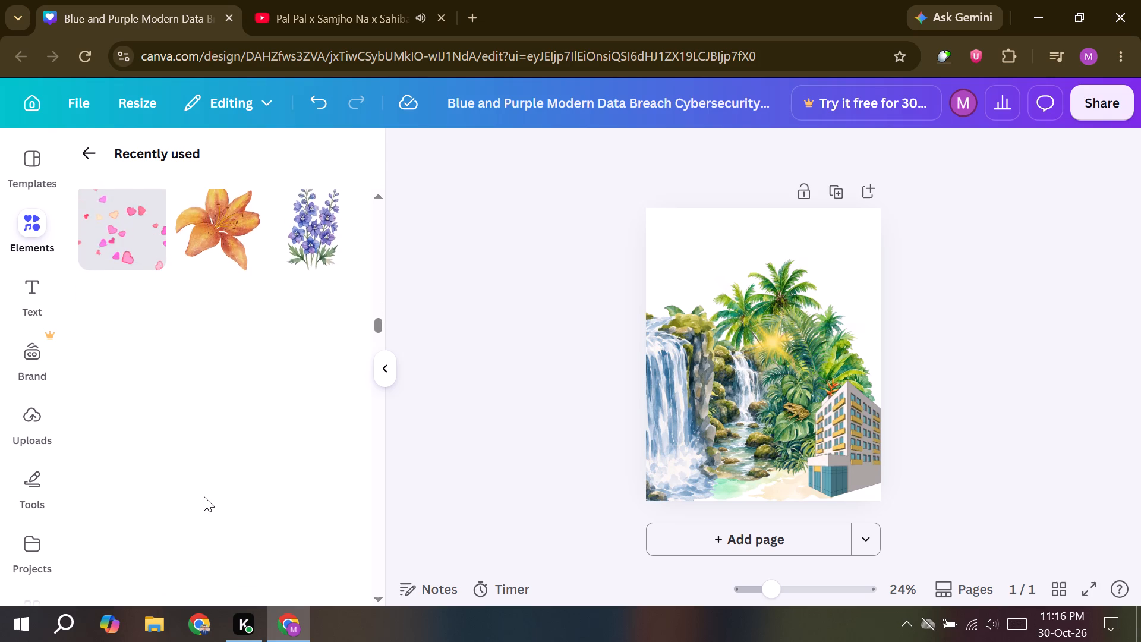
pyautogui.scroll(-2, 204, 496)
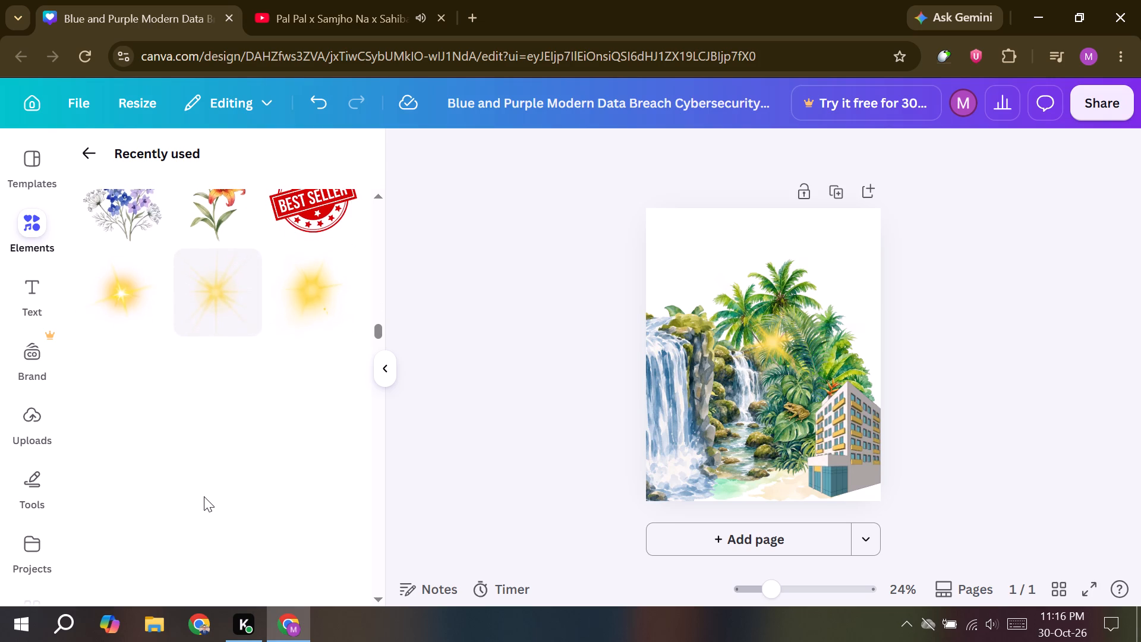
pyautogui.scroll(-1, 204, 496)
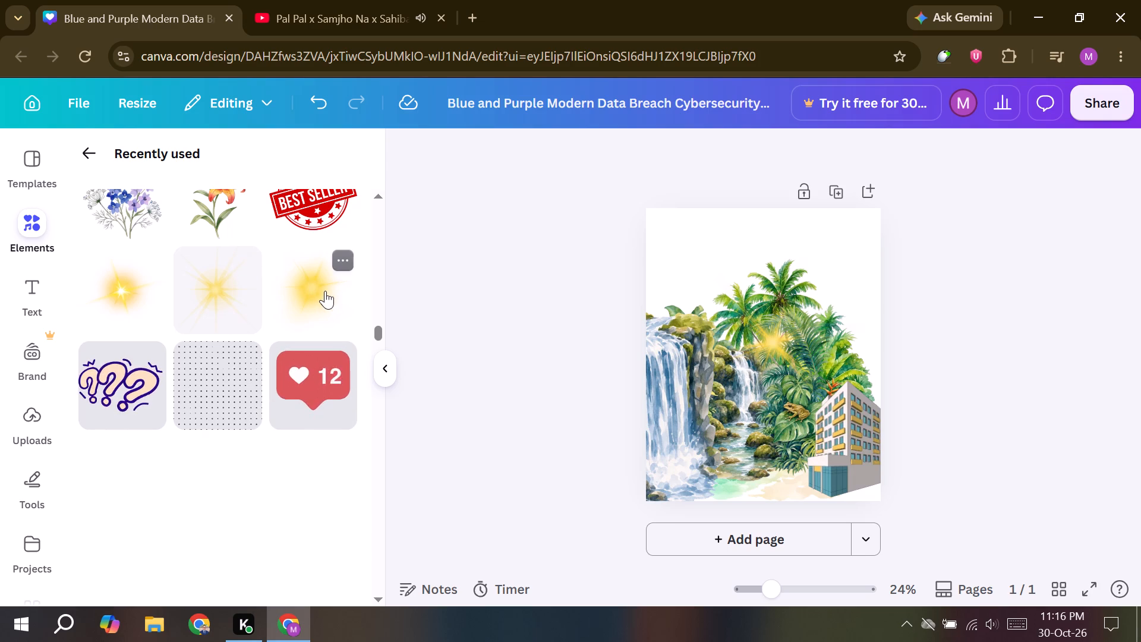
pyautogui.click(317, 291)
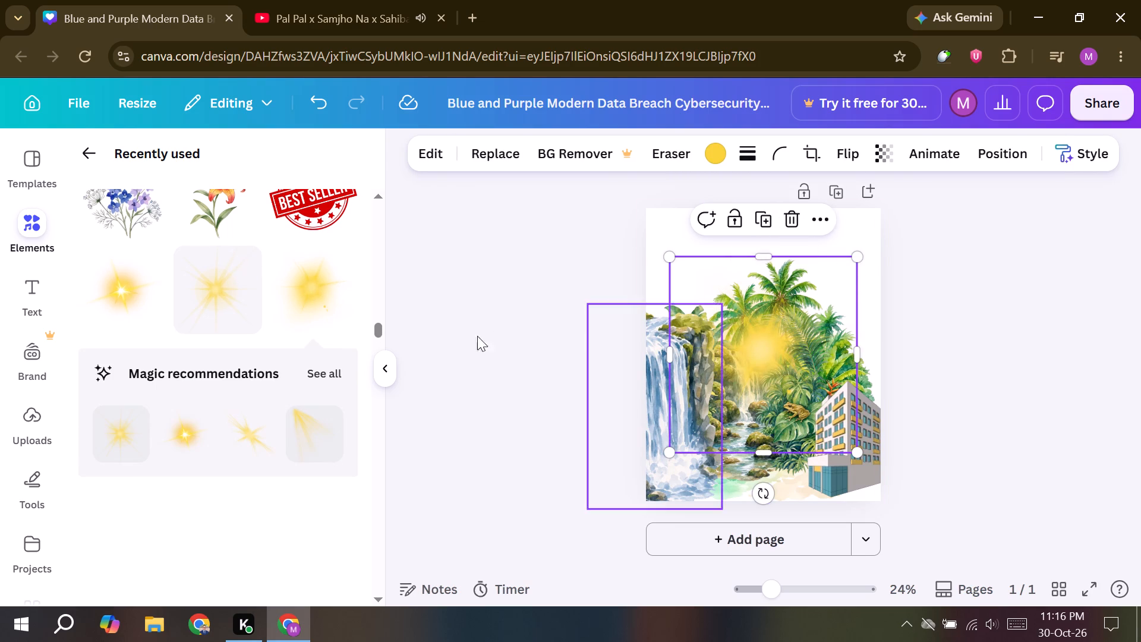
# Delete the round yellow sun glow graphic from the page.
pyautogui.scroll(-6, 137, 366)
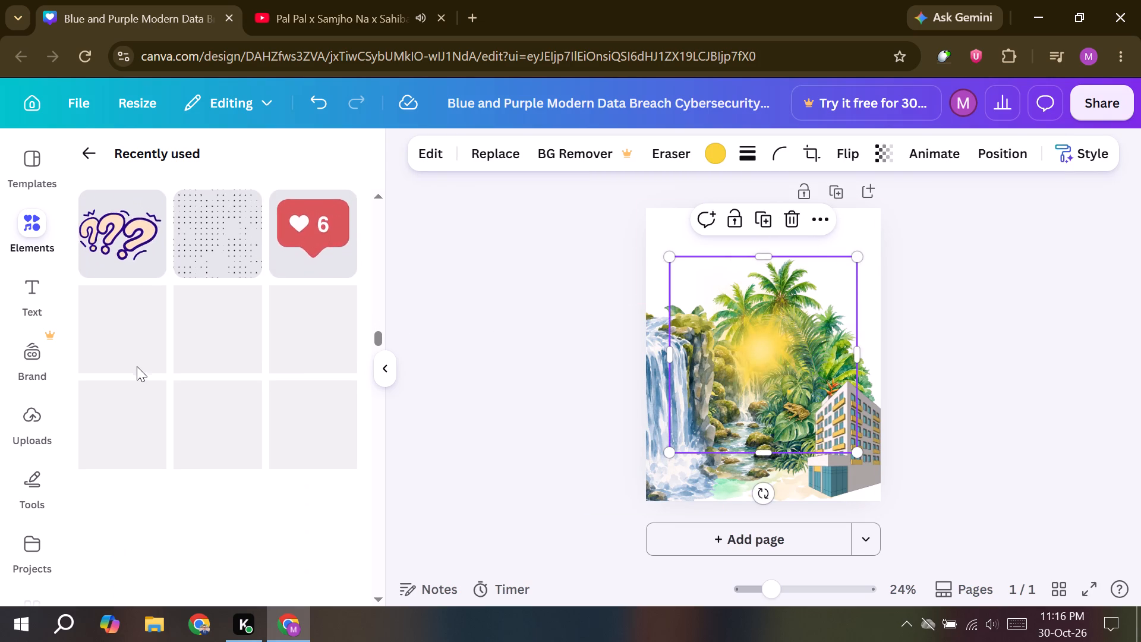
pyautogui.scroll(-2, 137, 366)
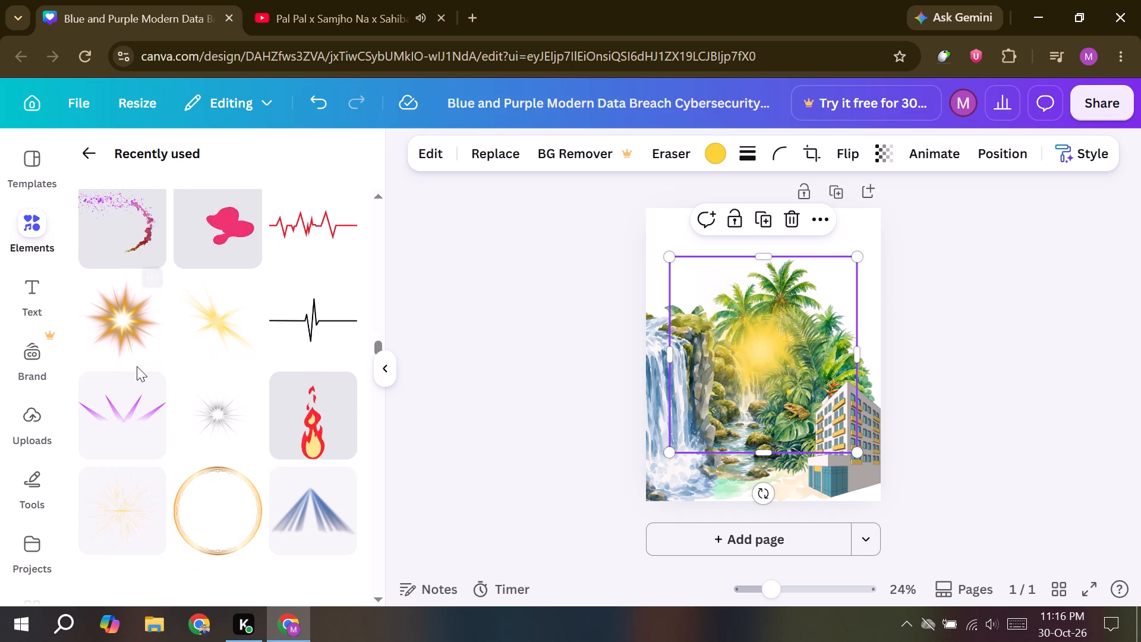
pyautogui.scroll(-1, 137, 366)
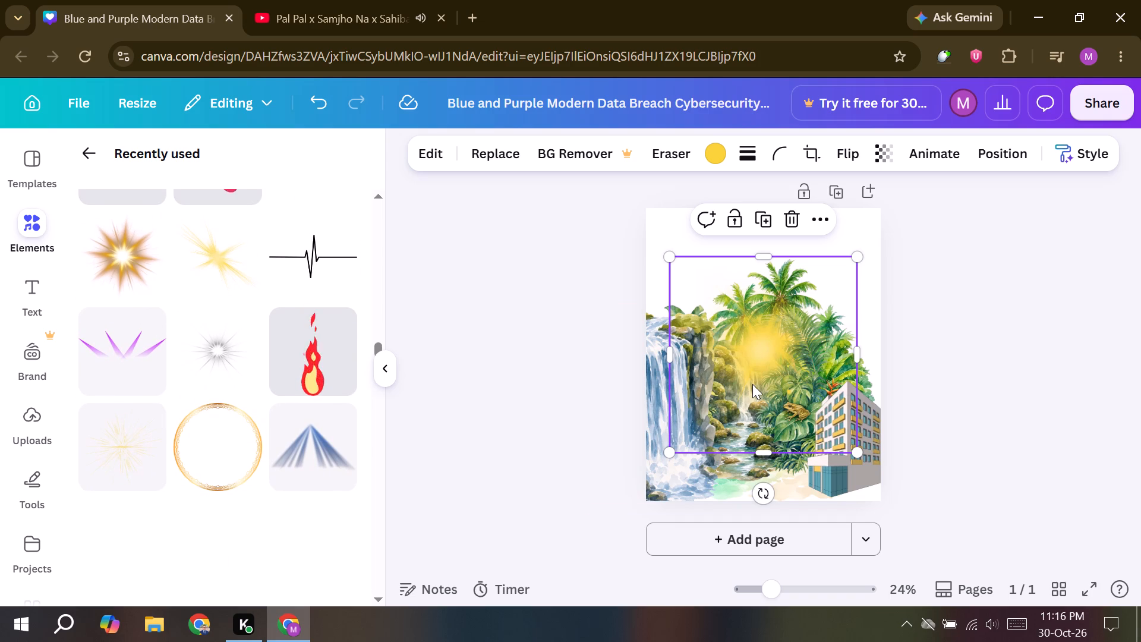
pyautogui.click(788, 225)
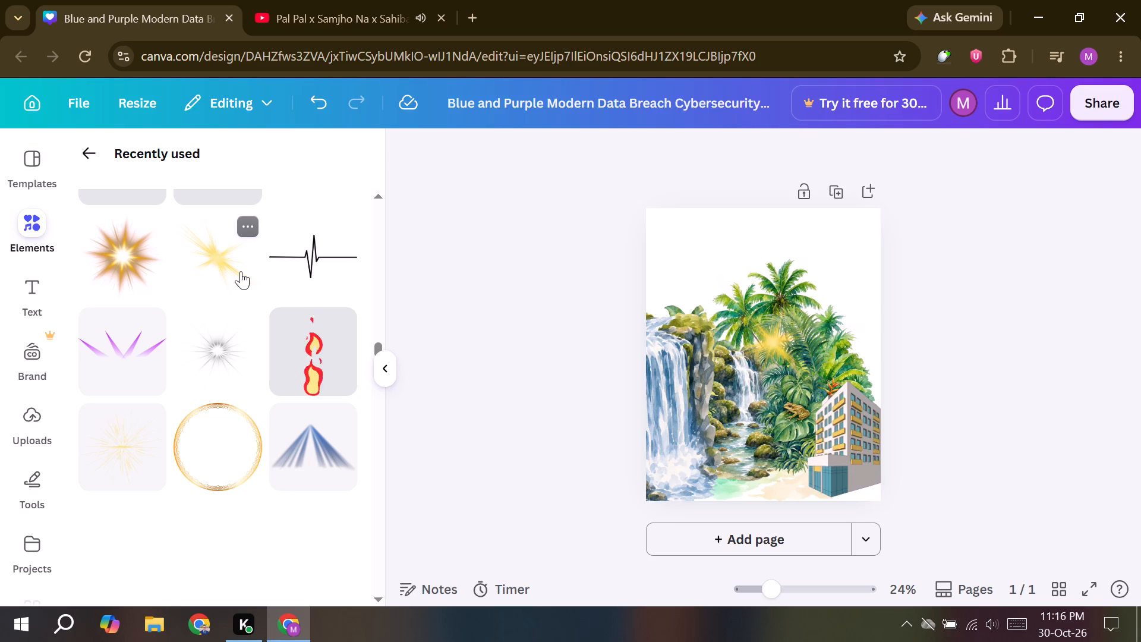
# Add the yellow diagonal light-burst graphic, shift it slightly up and right over the jungle, rotate it nearly a quarter turn clockwise, and deselect it.
pyautogui.click(241, 271)
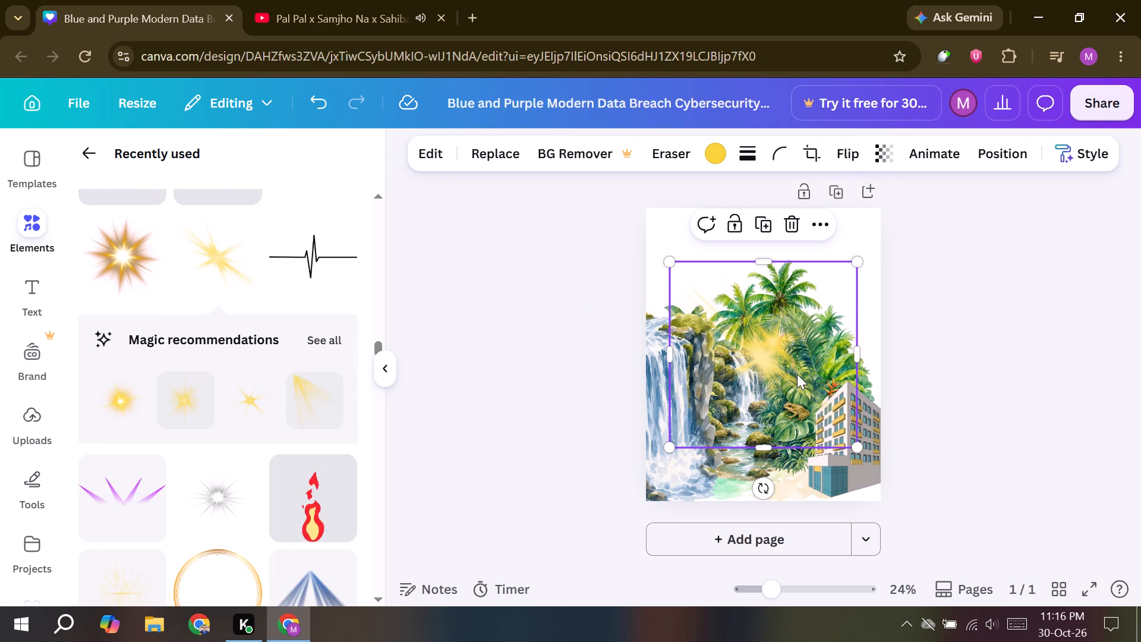
pyautogui.moveTo(787, 371); pyautogui.dragTo(800, 361)
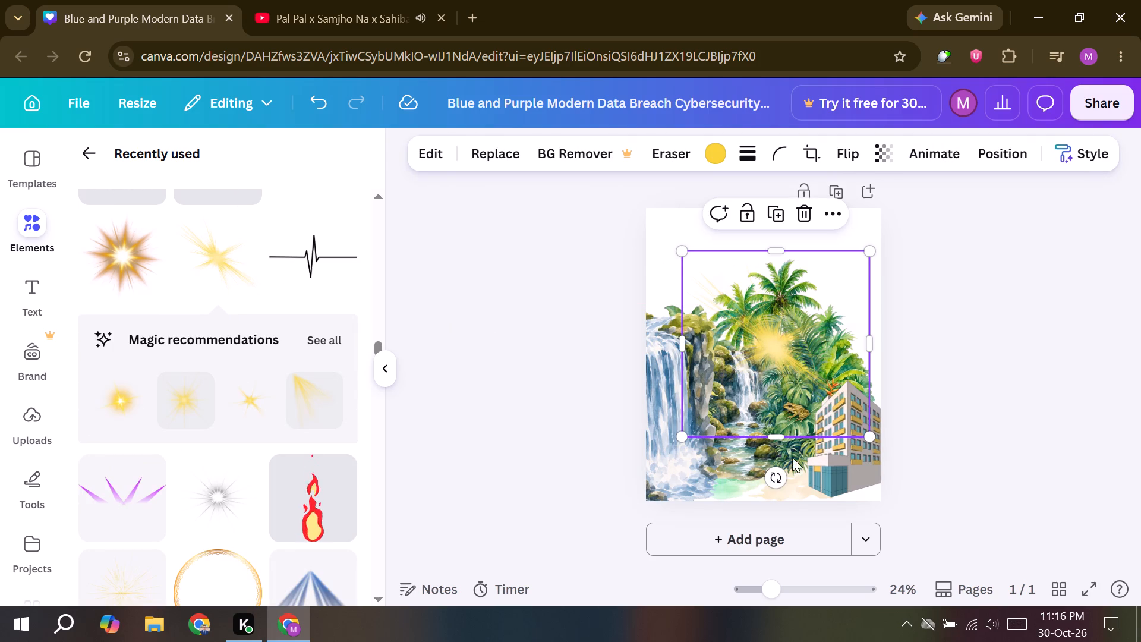
pyautogui.moveTo(778, 479); pyautogui.dragTo(627, 476)
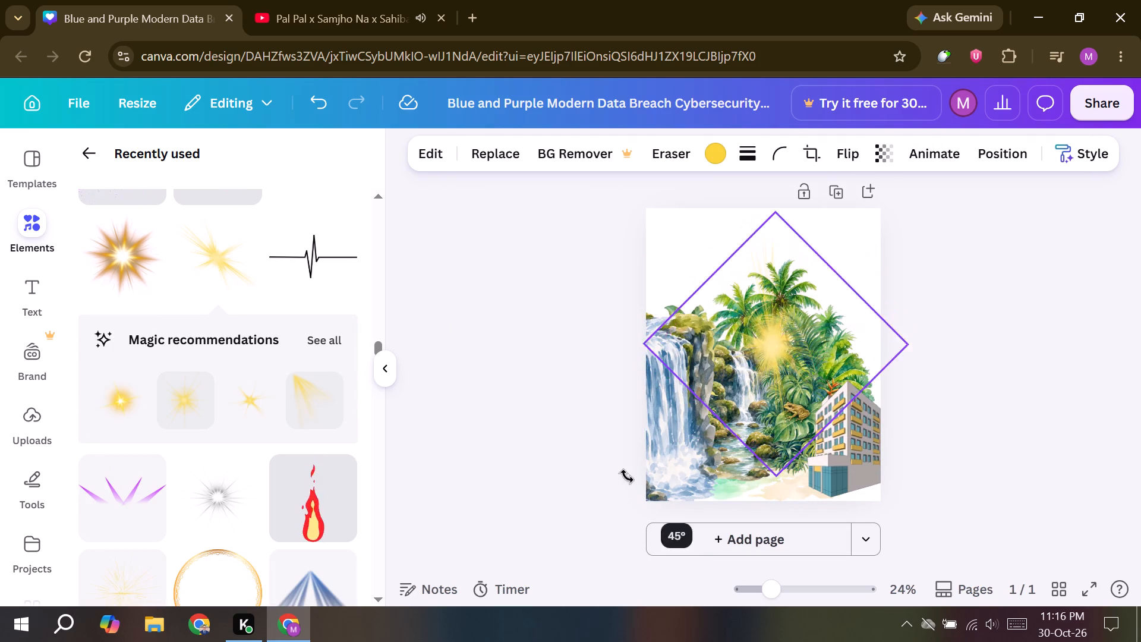
pyautogui.moveTo(627, 476); pyautogui.dragTo(601, 370)
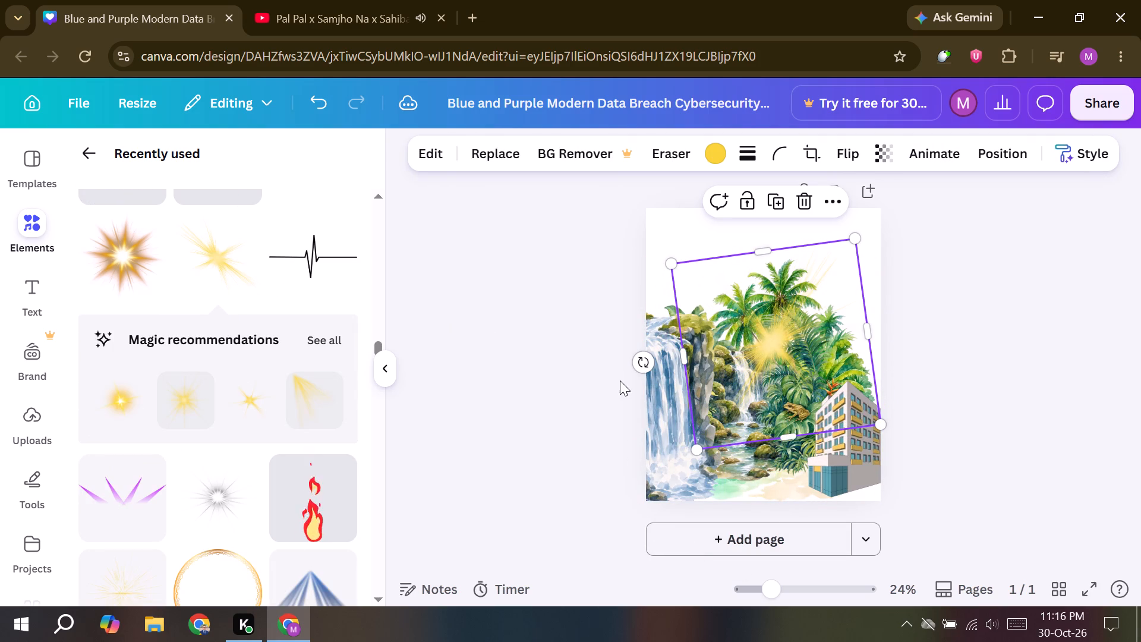
pyautogui.moveTo(1140, 374); pyautogui.dragTo(940, 400)
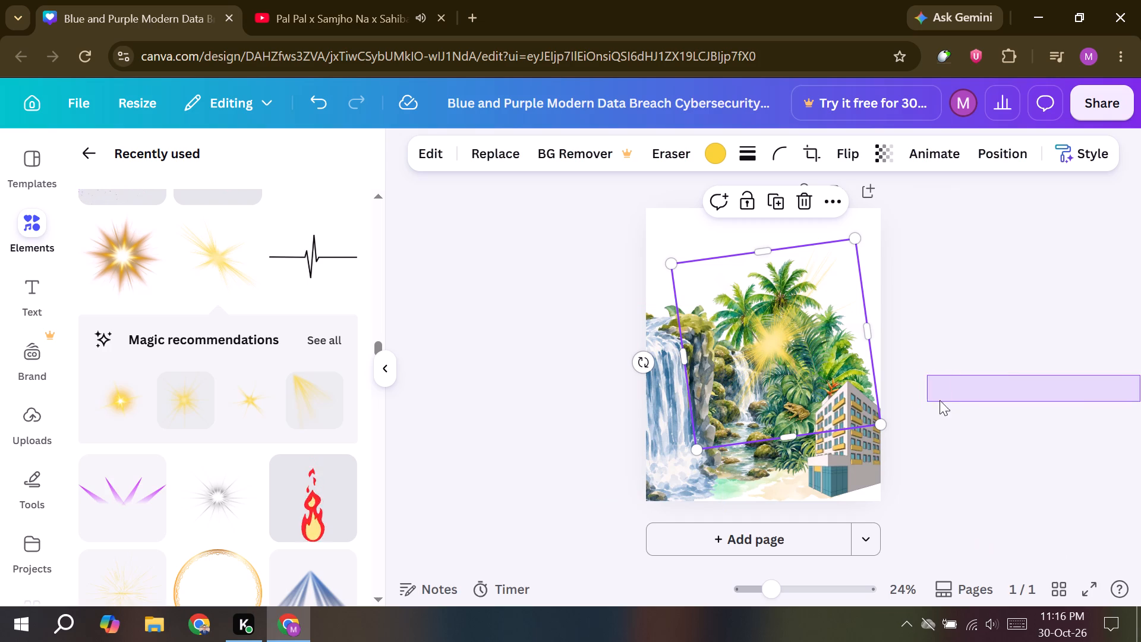
pyautogui.moveTo(940, 400); pyautogui.dragTo(993, 407)
pyautogui.click(993, 407)
pyautogui.click(758, 329)
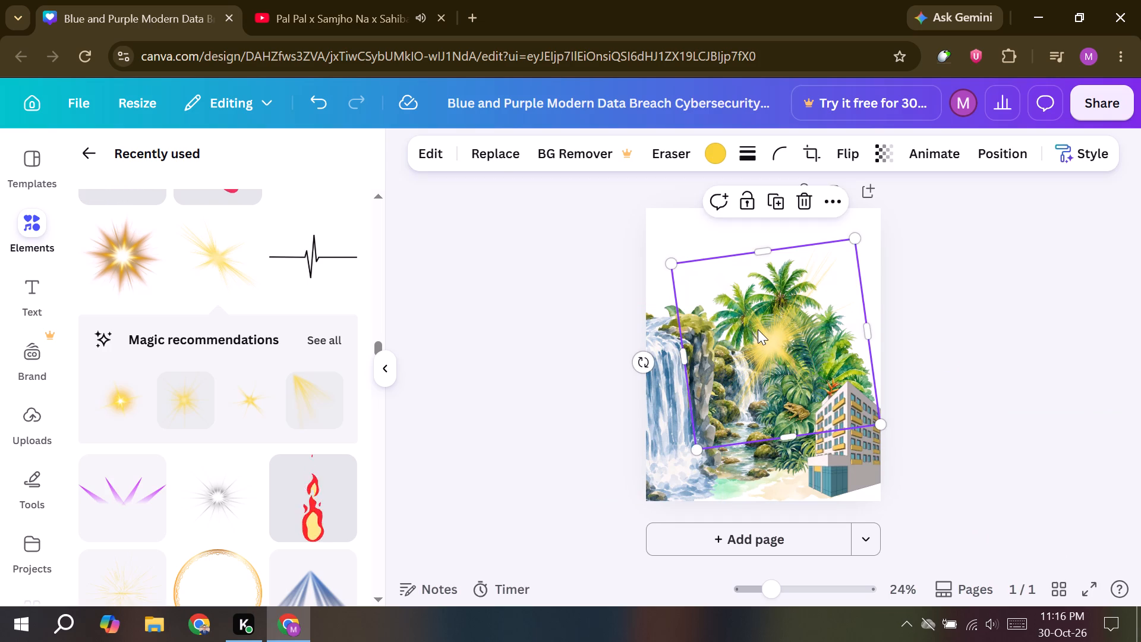
pyautogui.click(1140, 350)
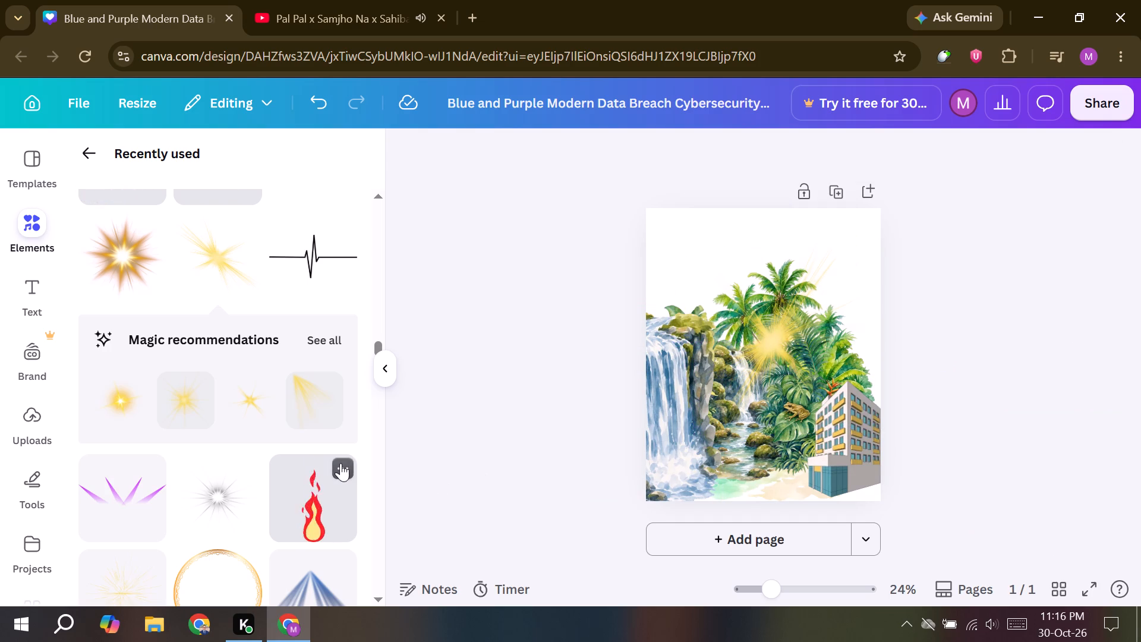
# Browse further through the recently used graphics for another element that suits the tropical scene.
pyautogui.scroll(-8, 341, 463)
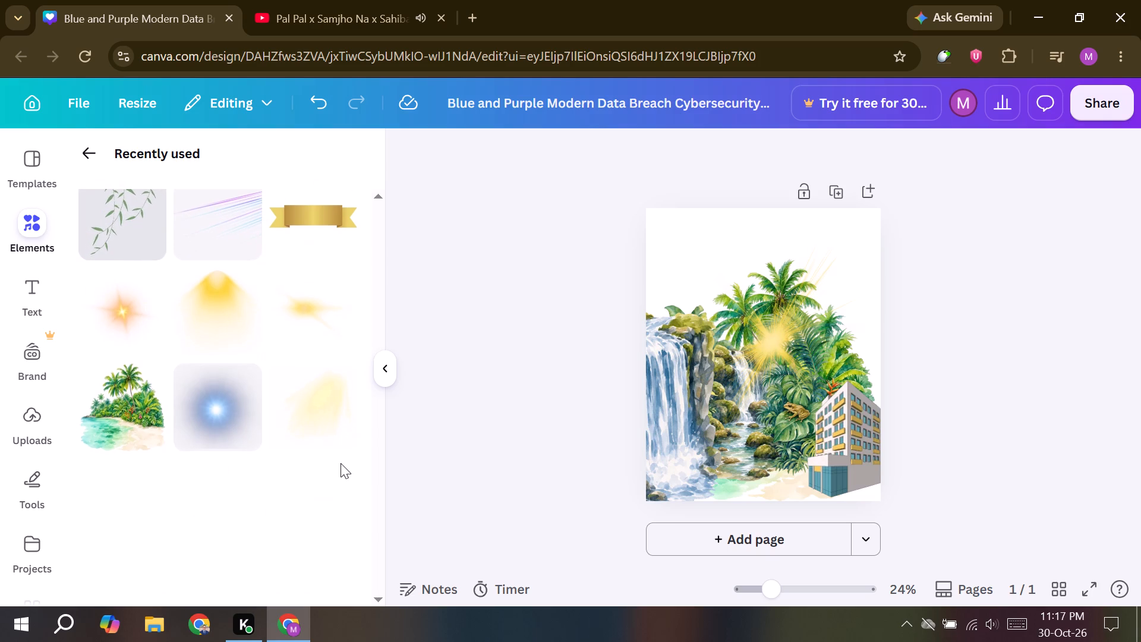
pyautogui.scroll(-2, 341, 463)
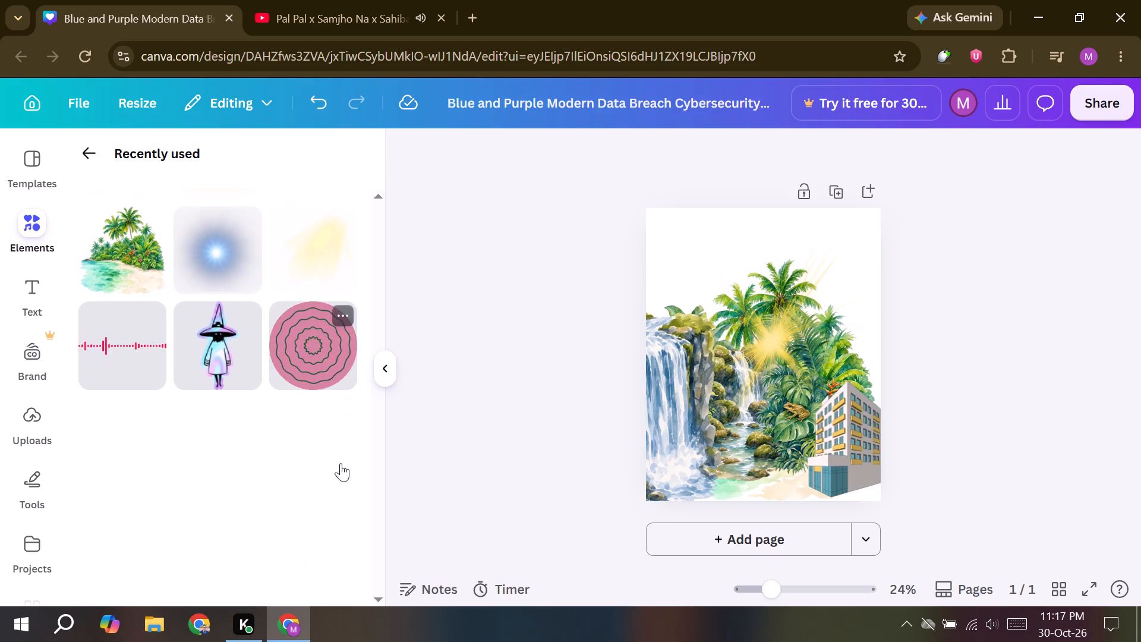
pyautogui.scroll(-5, 341, 463)
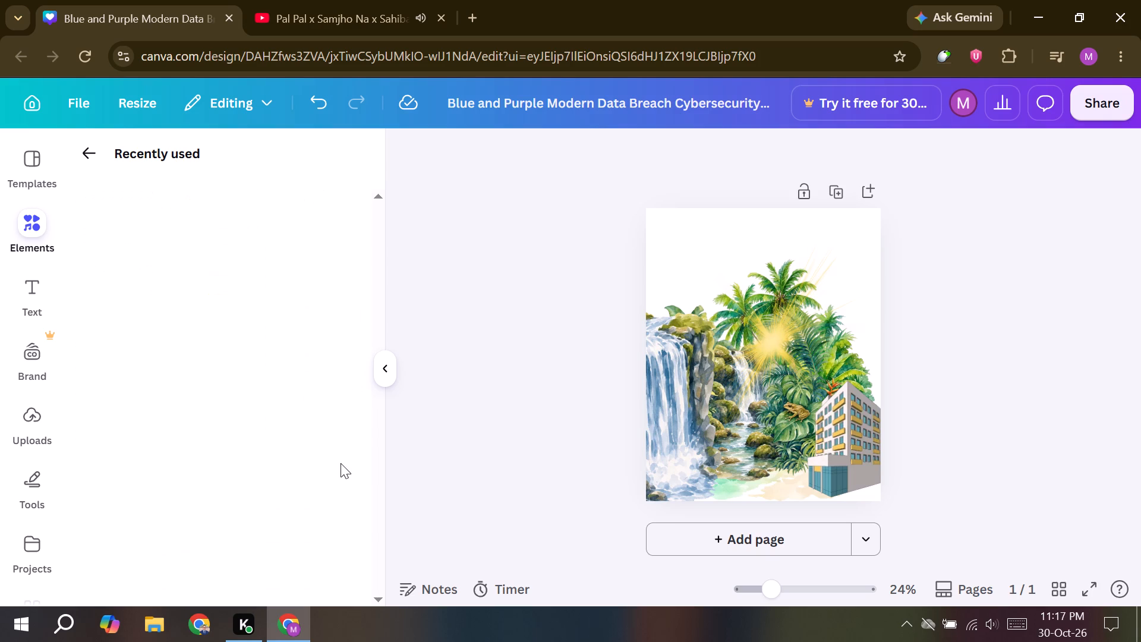
pyautogui.scroll(-1, 341, 463)
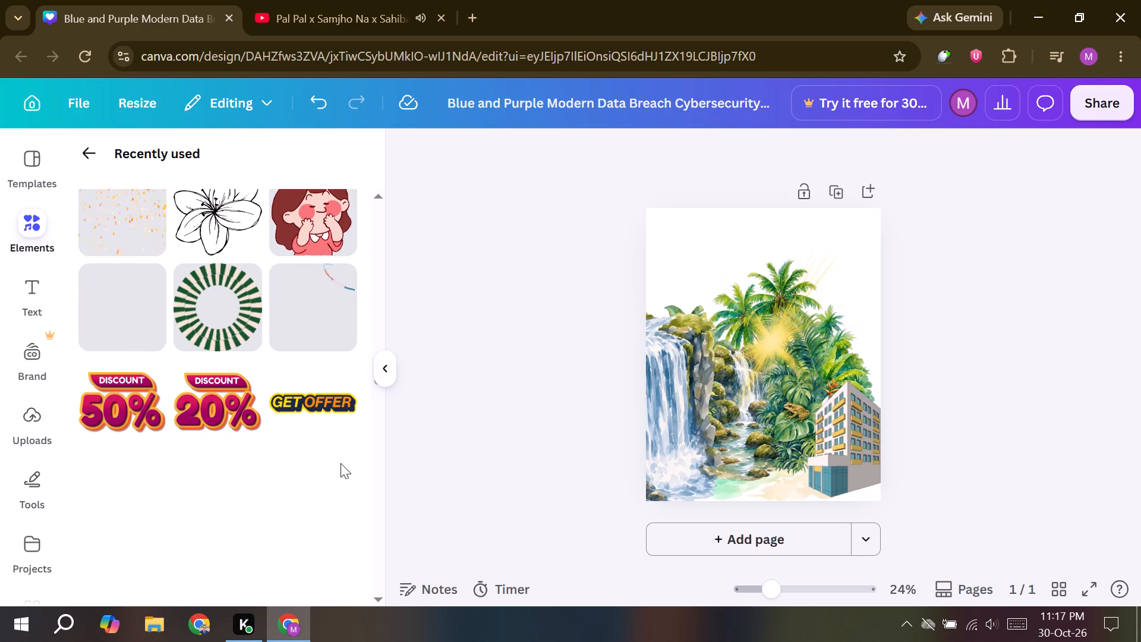
pyautogui.scroll(-3, 341, 463)
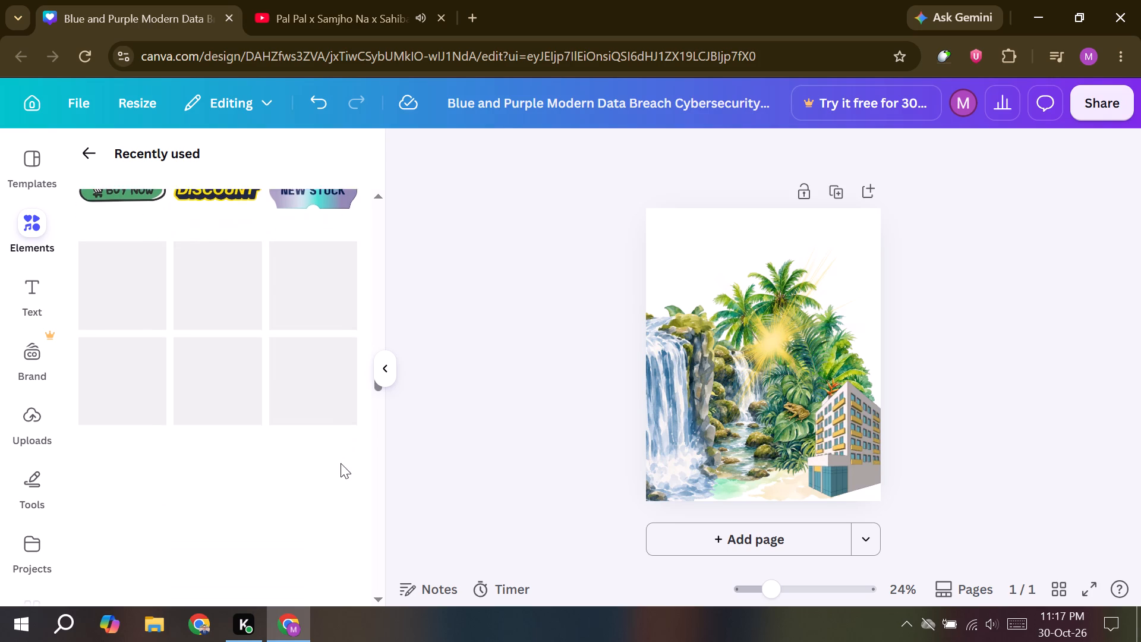
pyautogui.scroll(-2, 341, 463)
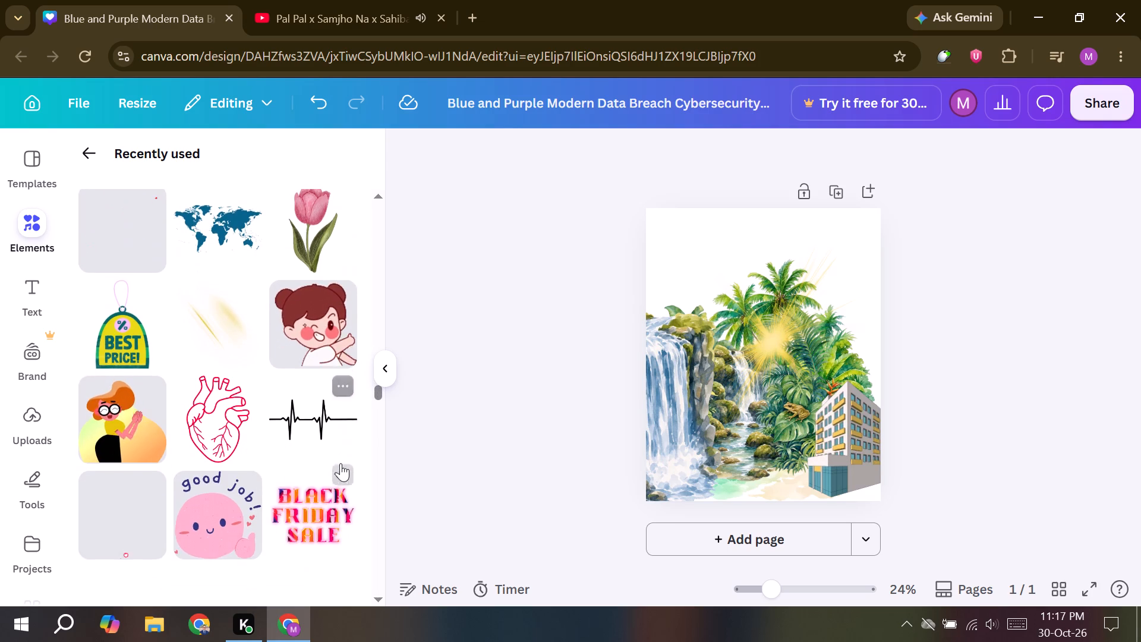
pyautogui.scroll(-3, 341, 463)
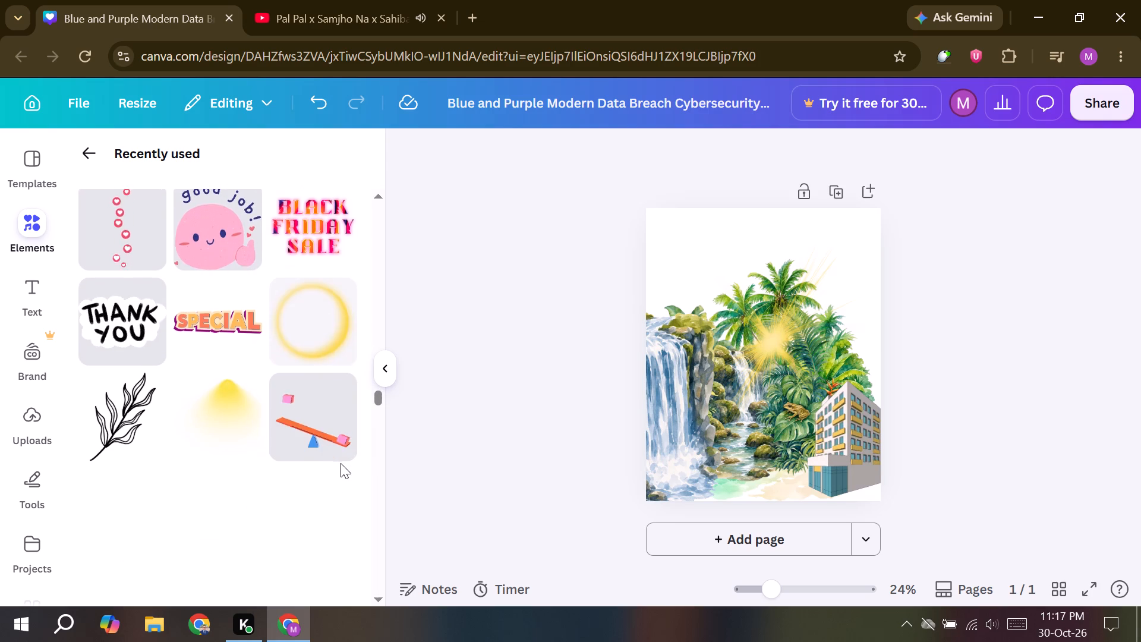
pyautogui.scroll(-3, 341, 463)
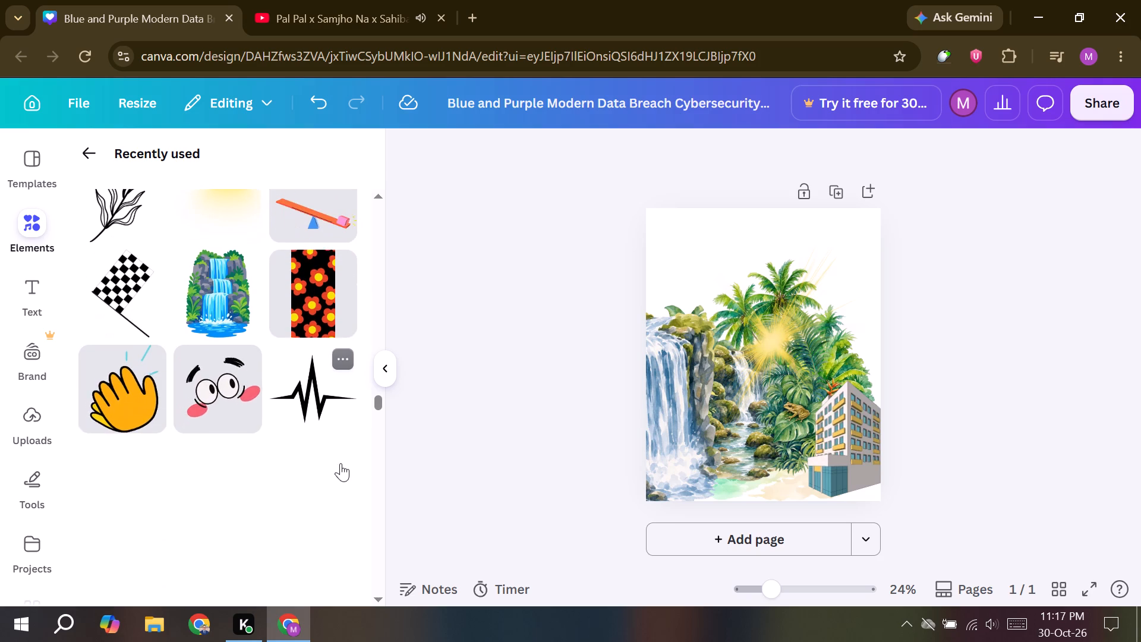
pyautogui.scroll(-4, 341, 463)
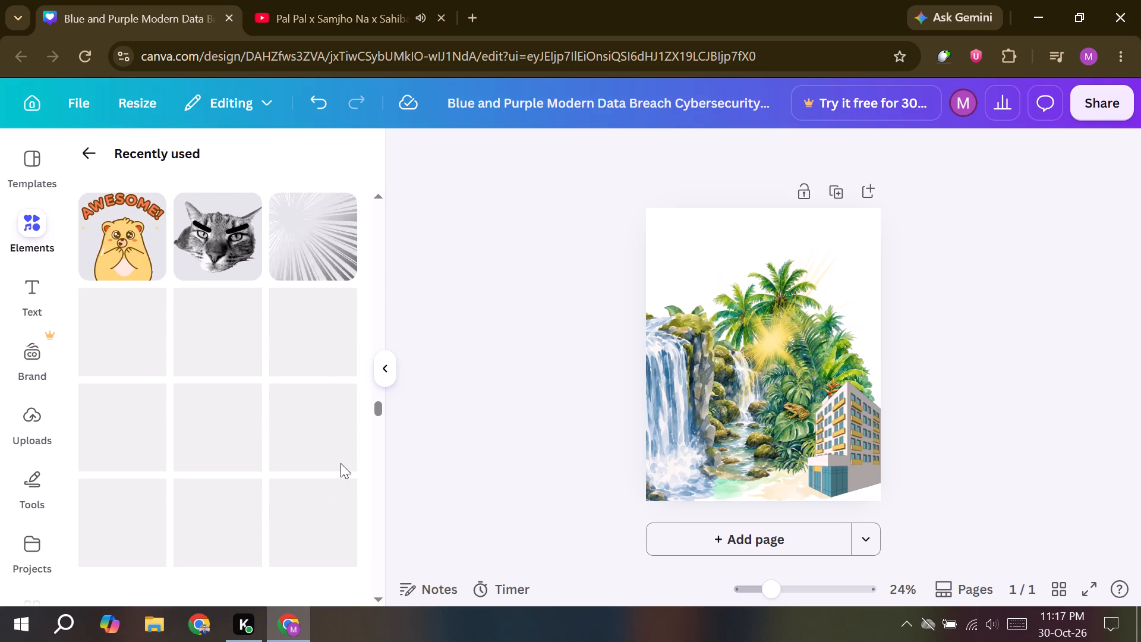
pyautogui.scroll(-1, 341, 463)
pyautogui.hscroll(-1, 341, 463)
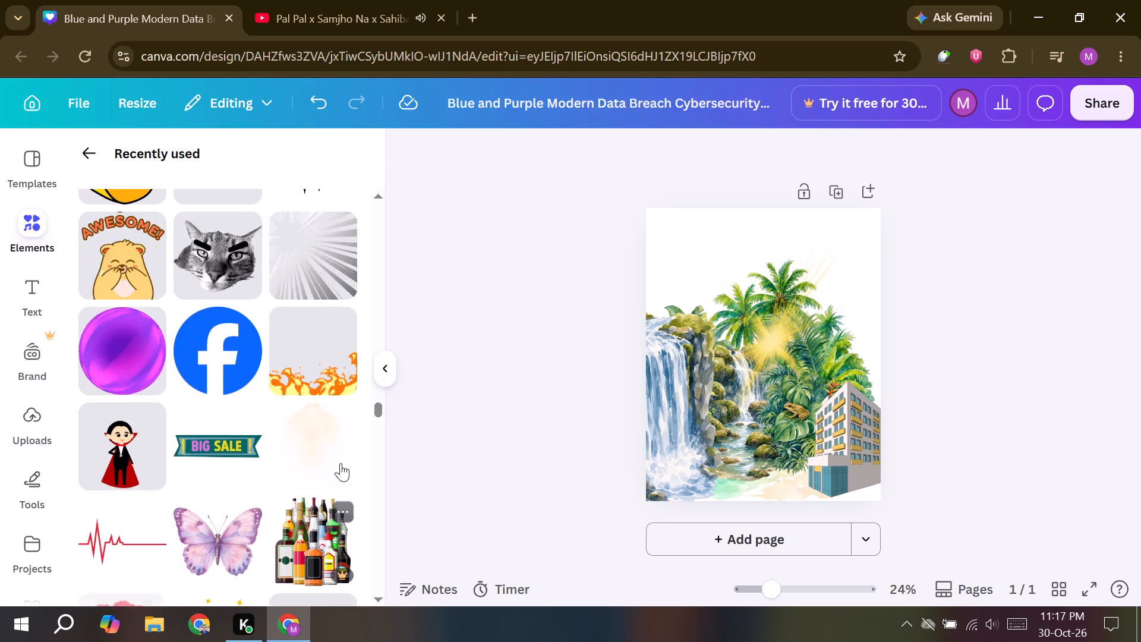
pyautogui.hscroll(-1, 341, 463)
pyautogui.scroll(-8, 338, 458)
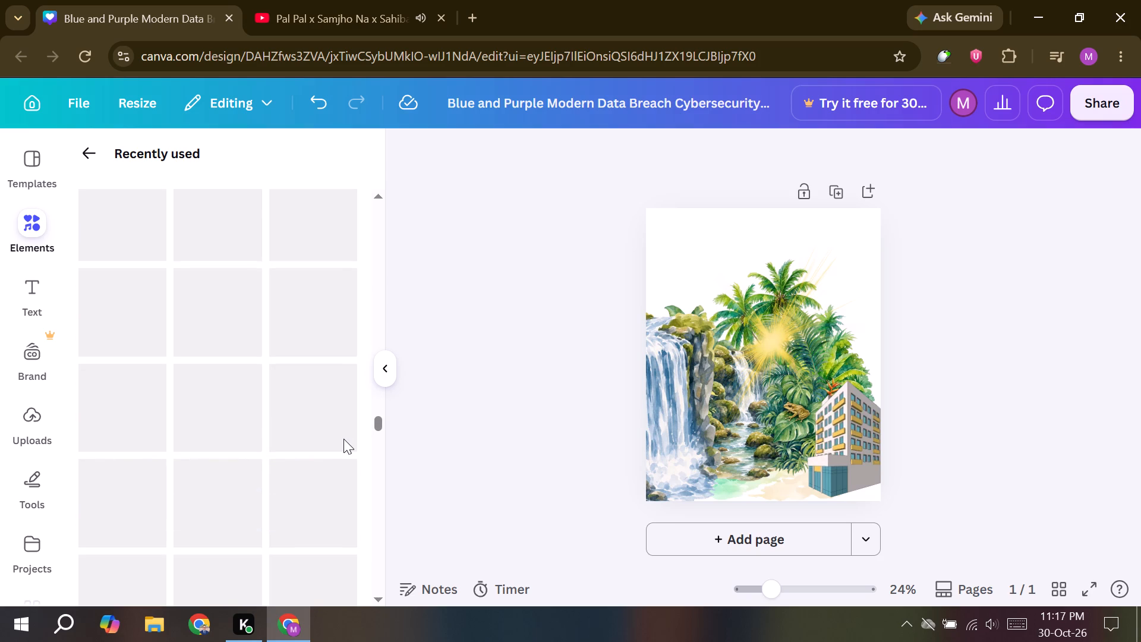
pyautogui.scroll(-7, 343, 439)
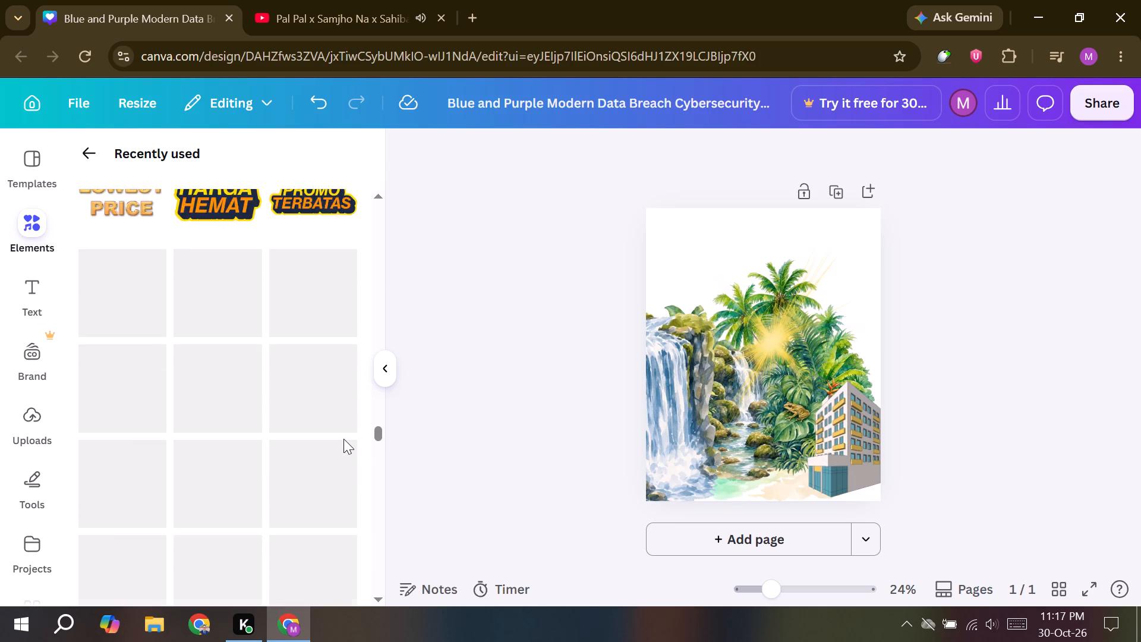
pyautogui.scroll(-1, 343, 439)
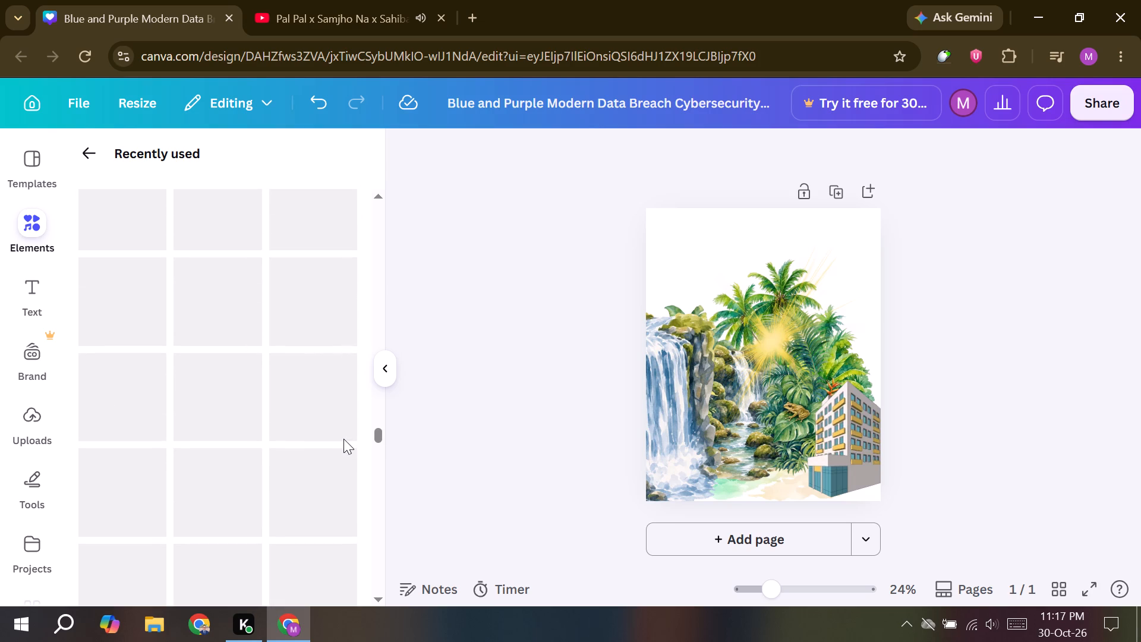
pyautogui.scroll(-1, 343, 439)
pyautogui.hscroll(-1, 401, 415)
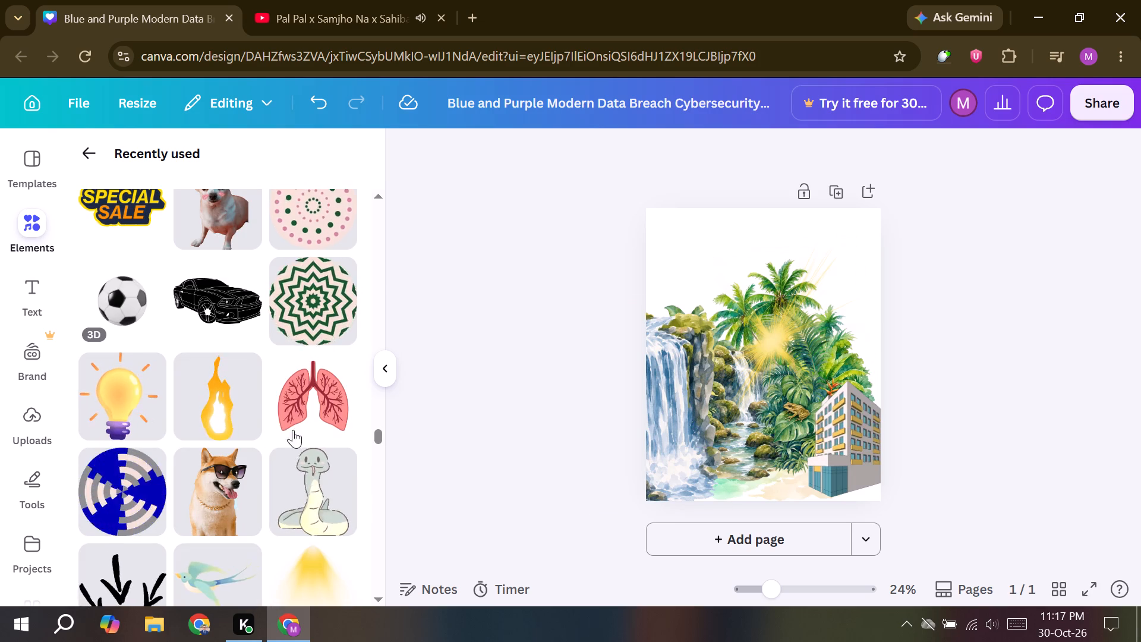
pyautogui.scroll(-10, 156, 316)
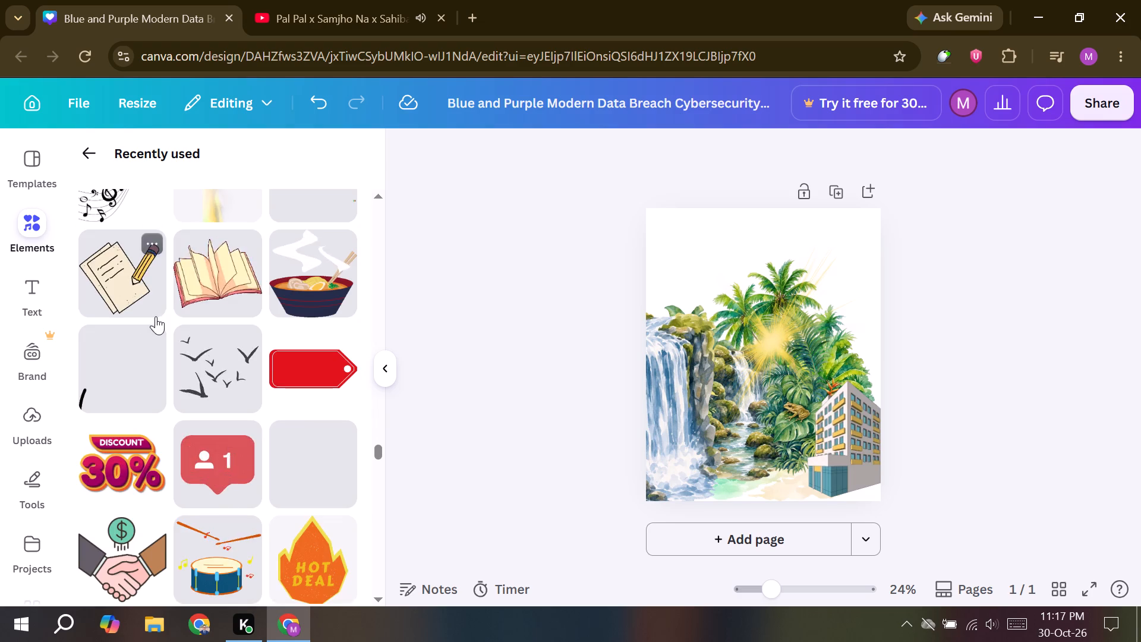
pyautogui.scroll(-3, 156, 316)
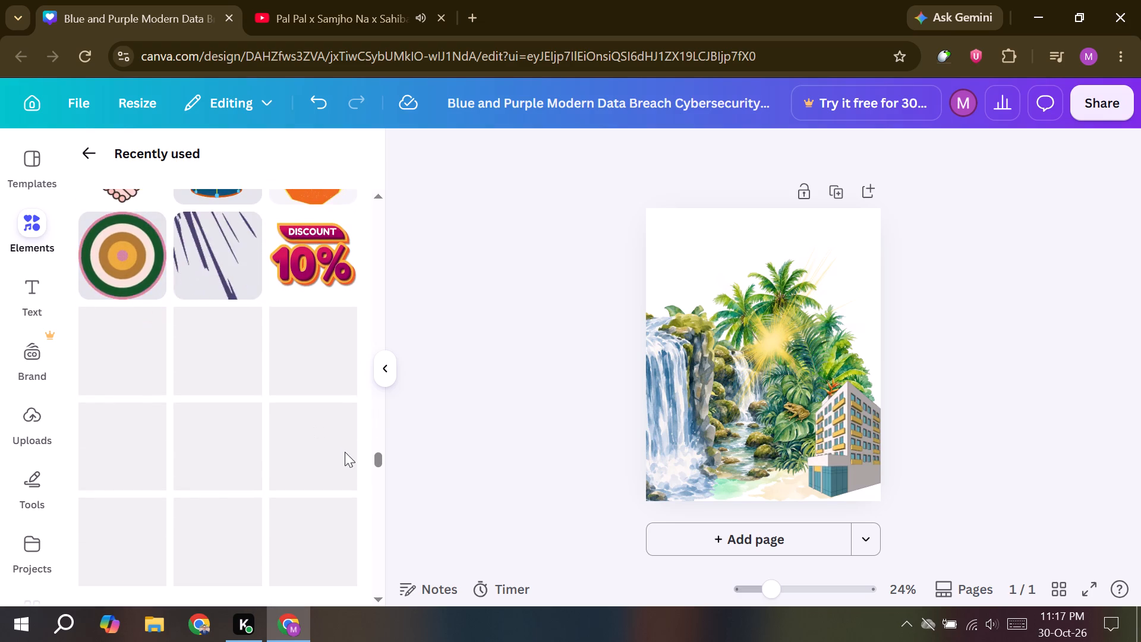
# Add the recently used pink-purple diagonal light streak and place it over the beach beside the building, overlapping the page's bottom edge.
pyautogui.moveTo(381, 458); pyautogui.dragTo(364, 267)
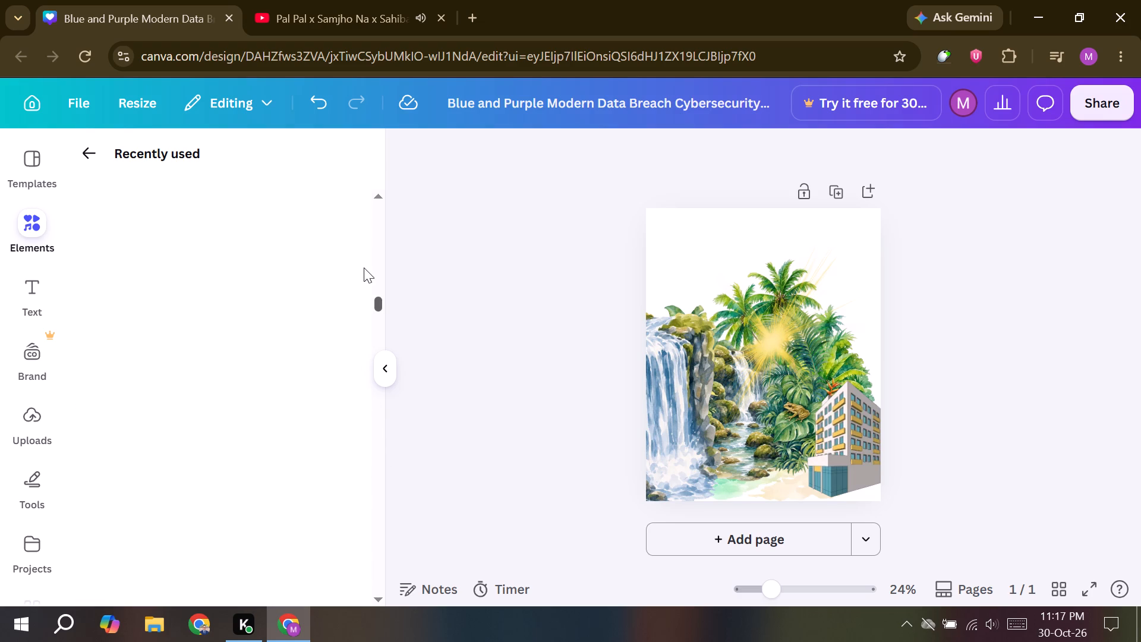
pyautogui.moveTo(364, 267); pyautogui.dragTo(364, 202)
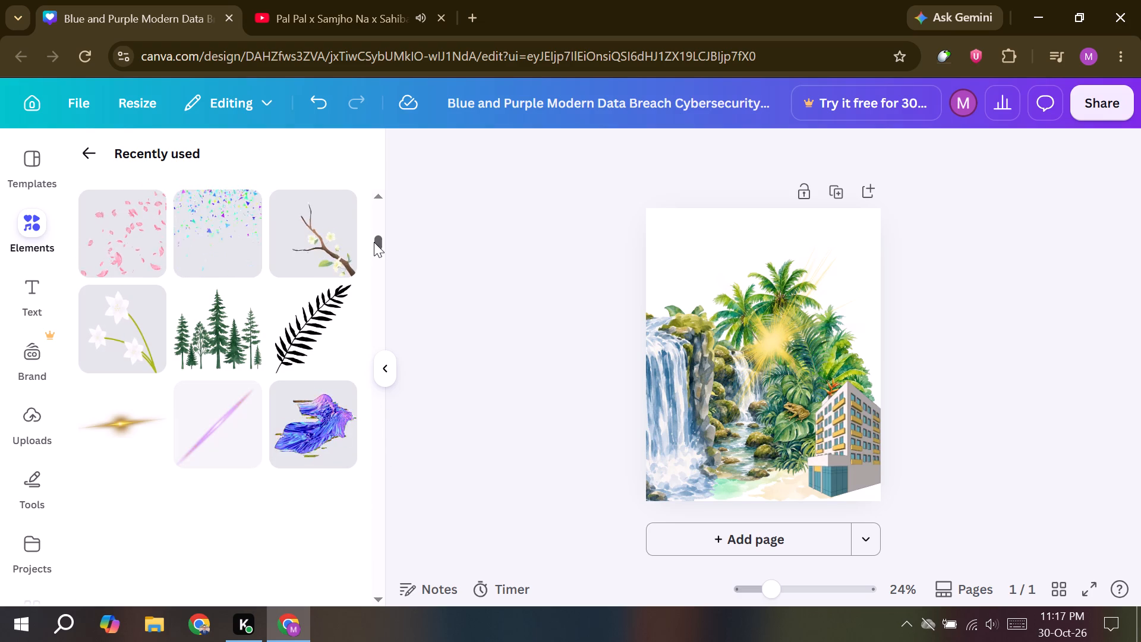
pyautogui.click(374, 242)
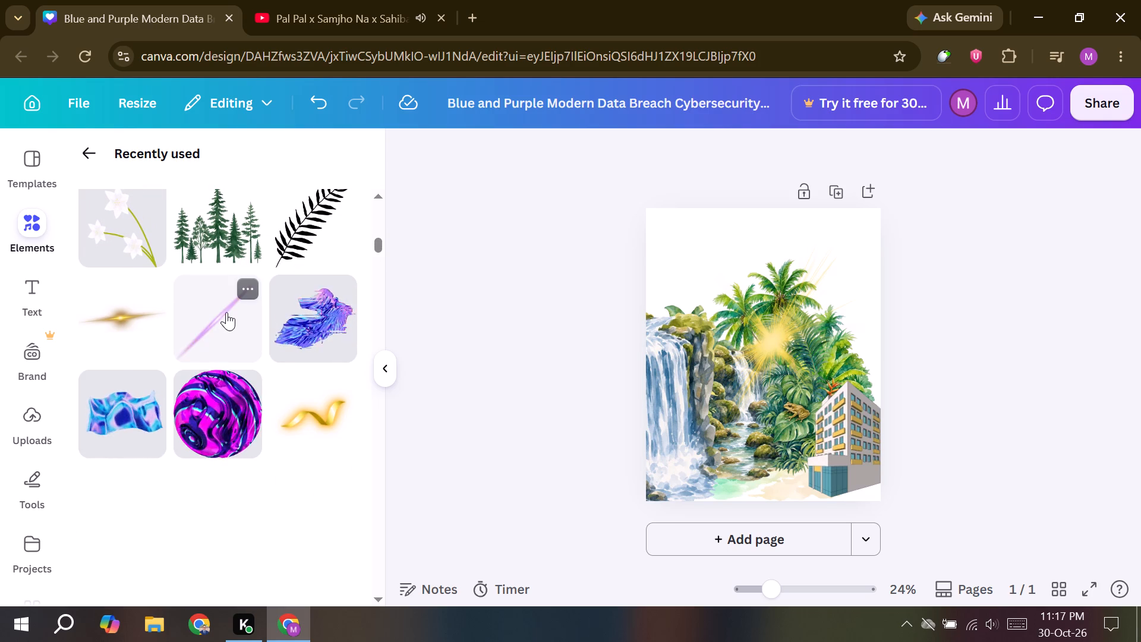
pyautogui.click(226, 312)
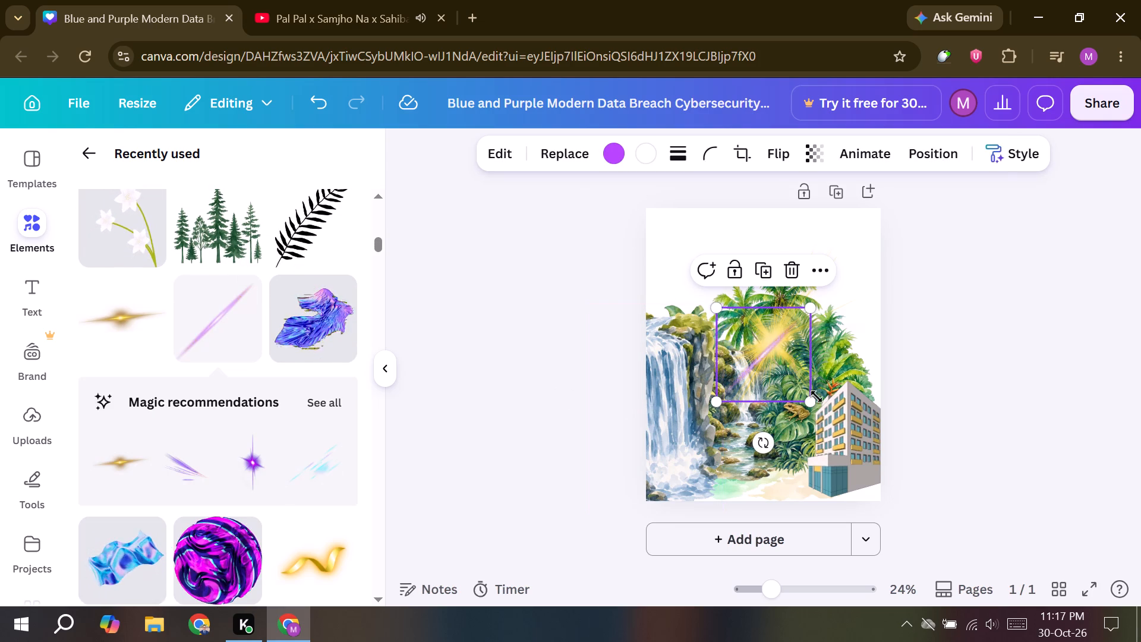
pyautogui.moveTo(786, 389); pyautogui.dragTo(791, 470)
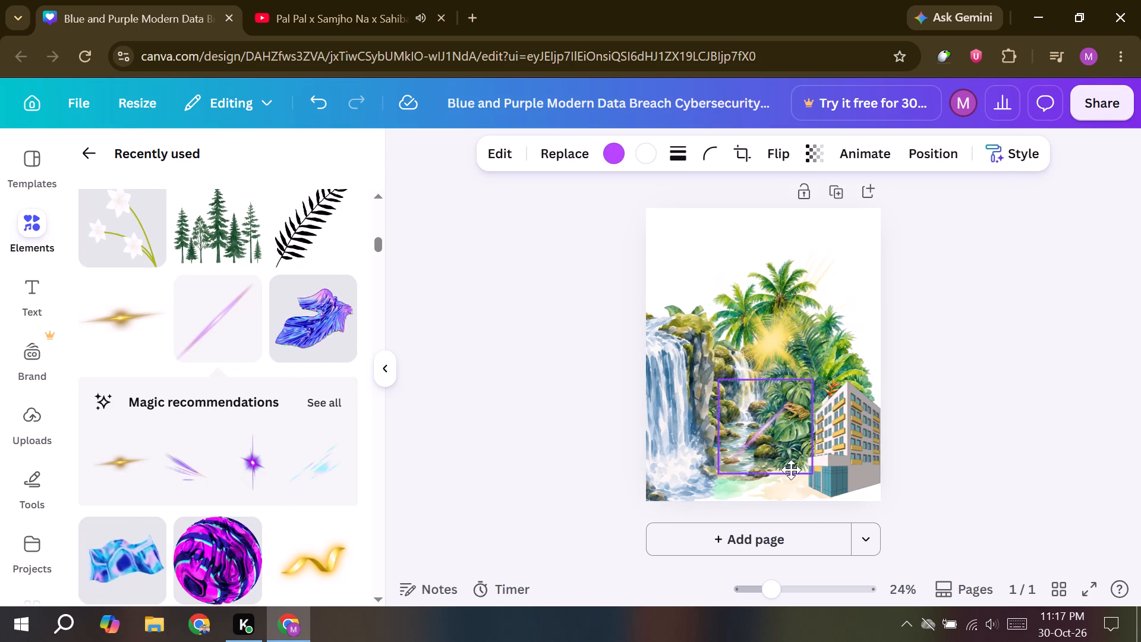
pyautogui.moveTo(791, 470); pyautogui.dragTo(803, 518)
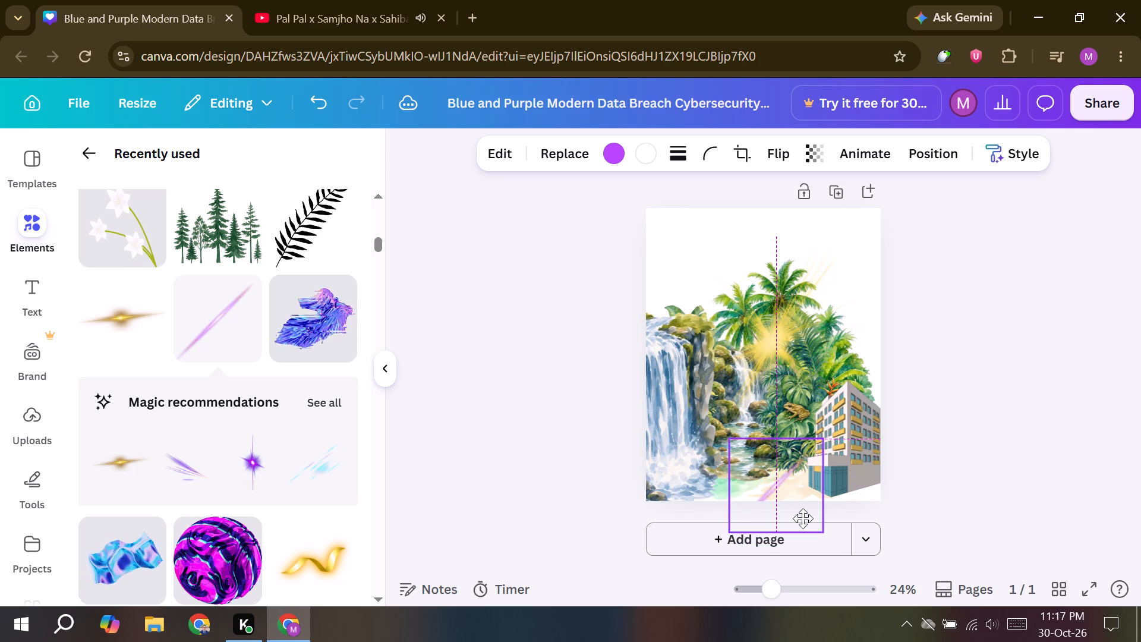
pyautogui.moveTo(803, 518); pyautogui.dragTo(797, 528)
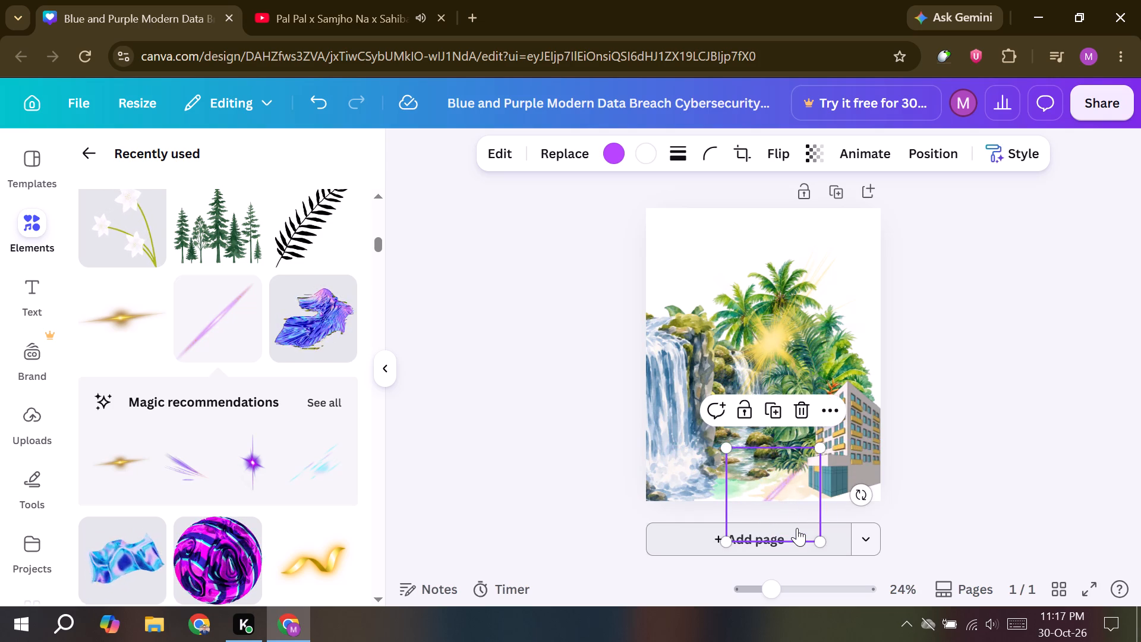
# Duplicate the pink-purple light streak repeatedly to build a diagonal row of parallel streaks across the beach toward the building's base.
pyautogui.tripleClick(778, 407)
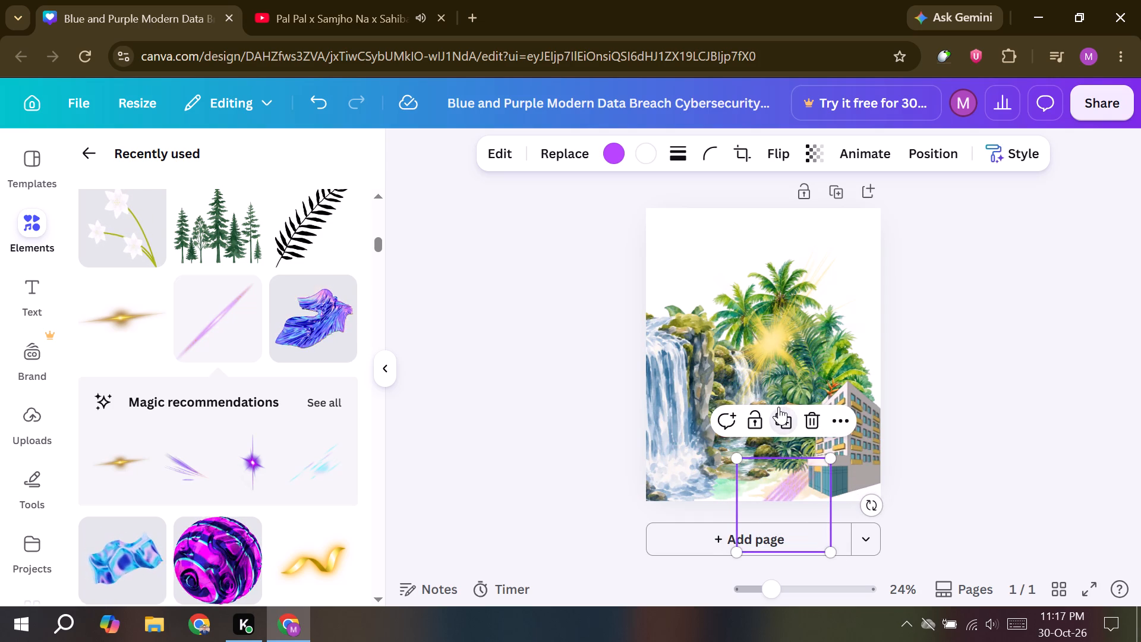
pyautogui.tripleClick(777, 427)
pyautogui.click(777, 427)
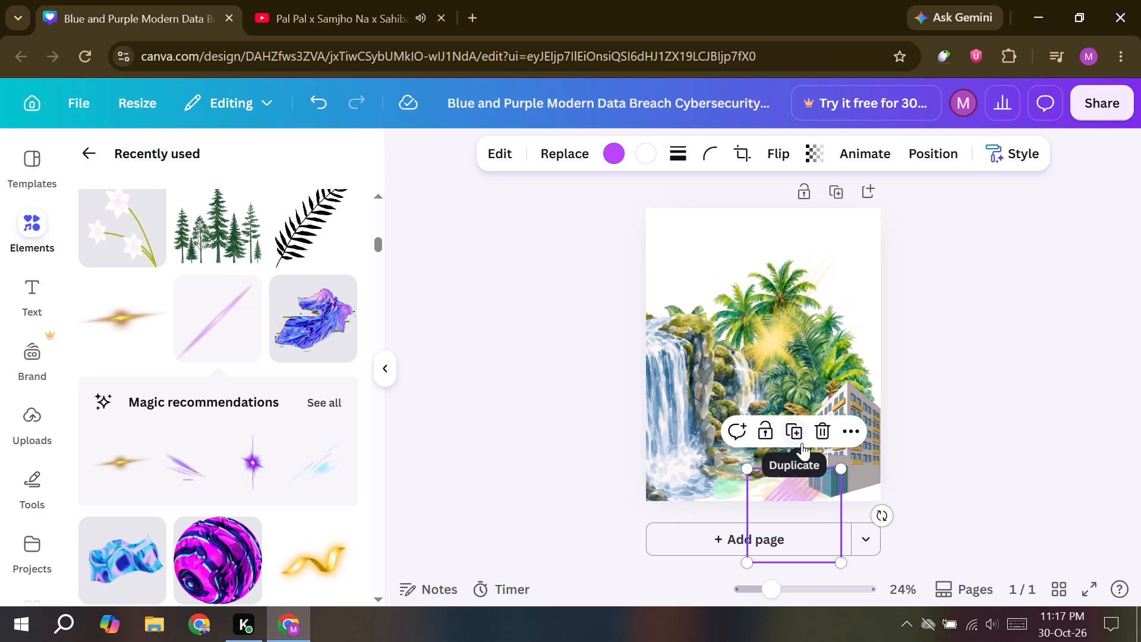
pyautogui.tripleClick(802, 443)
pyautogui.tripleClick(802, 443)
pyautogui.doubleClick(802, 443)
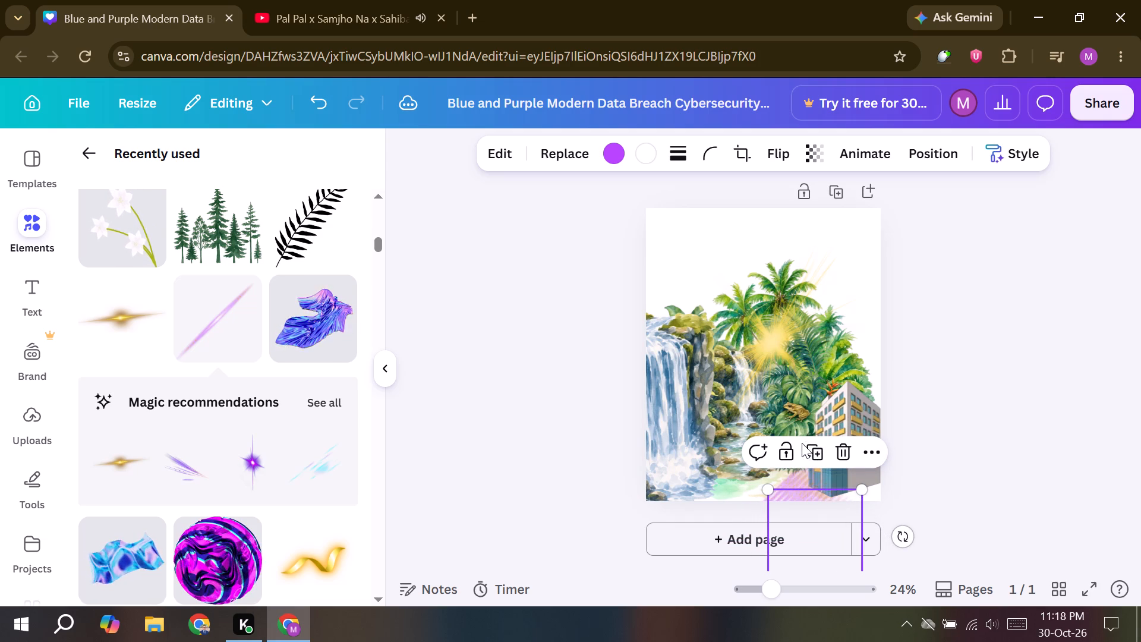
pyautogui.tripleClick(819, 454)
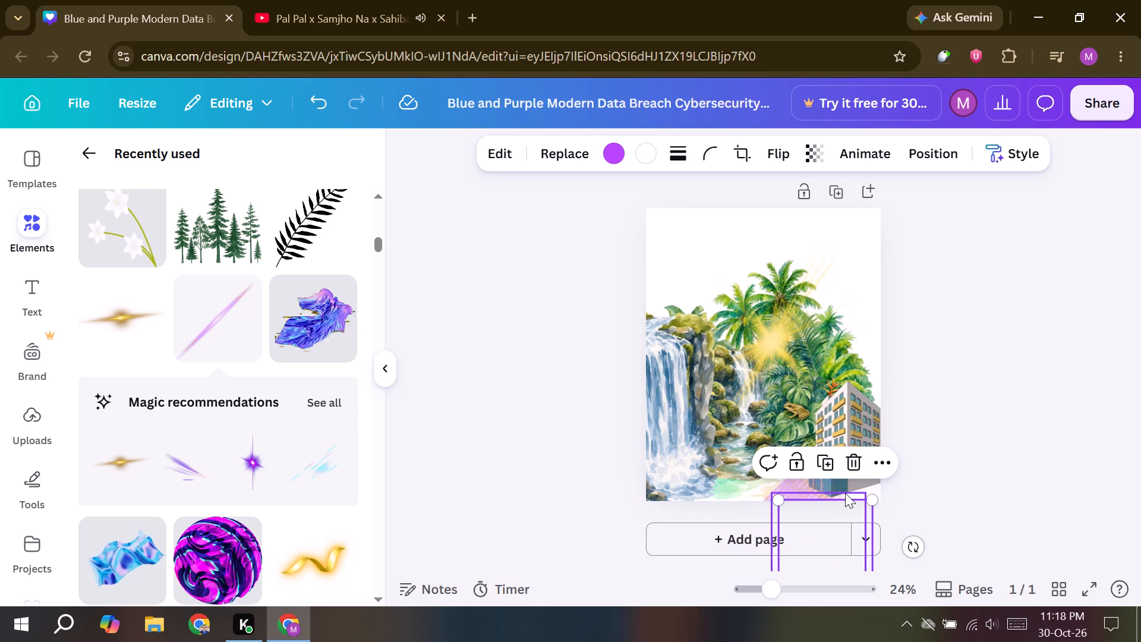
# Move the newest pink-purple streak across the building's base at the page's bottom-right corner and rotate it clockwise to about 20°.
pyautogui.moveTo(835, 503); pyautogui.dragTo(846, 493)
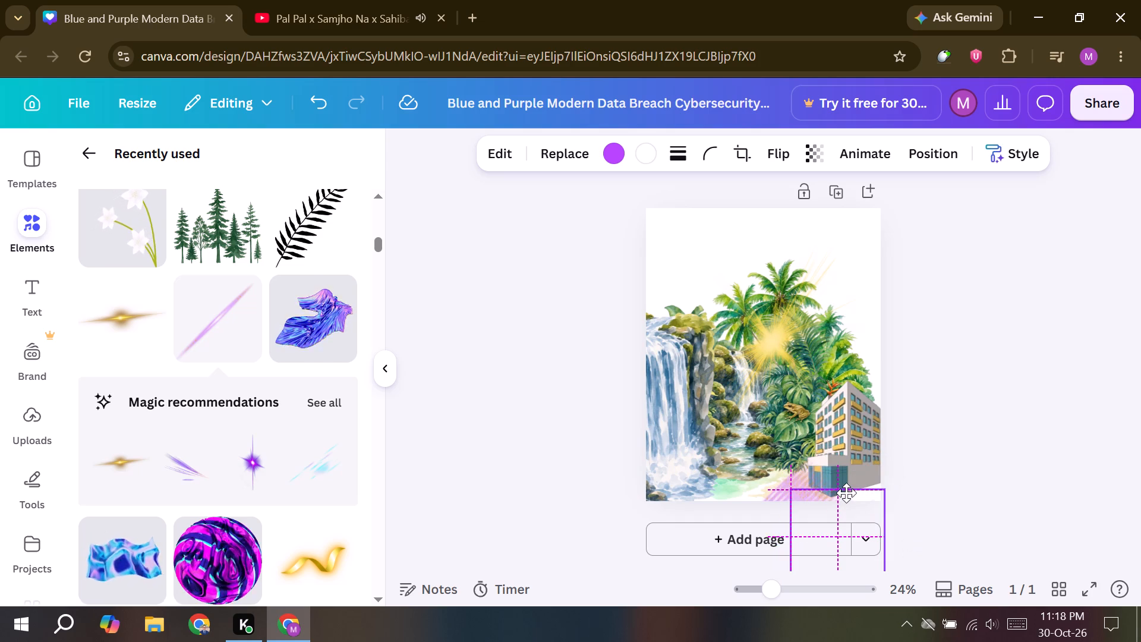
pyautogui.moveTo(846, 493); pyautogui.dragTo(851, 464)
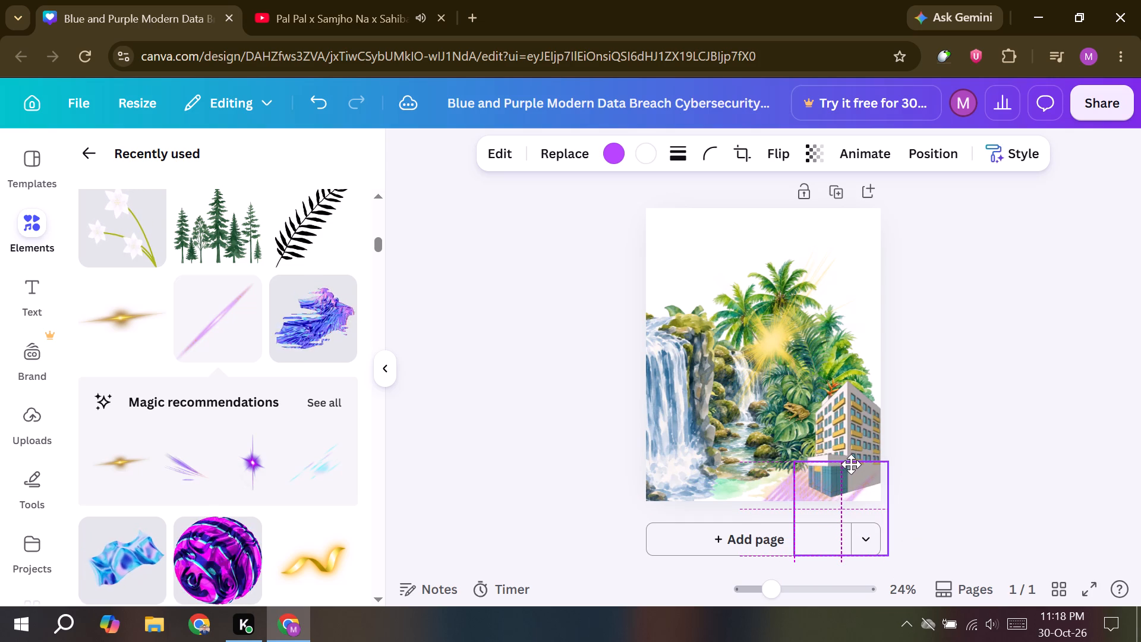
pyautogui.moveTo(851, 464); pyautogui.dragTo(857, 467)
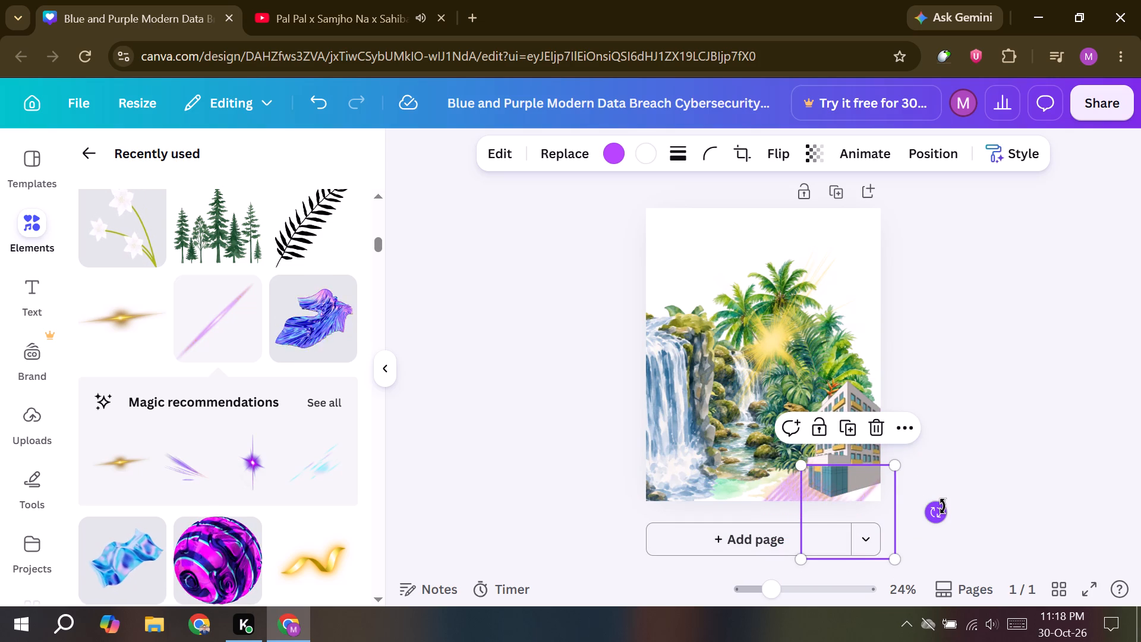
pyautogui.moveTo(943, 506); pyautogui.dragTo(943, 525)
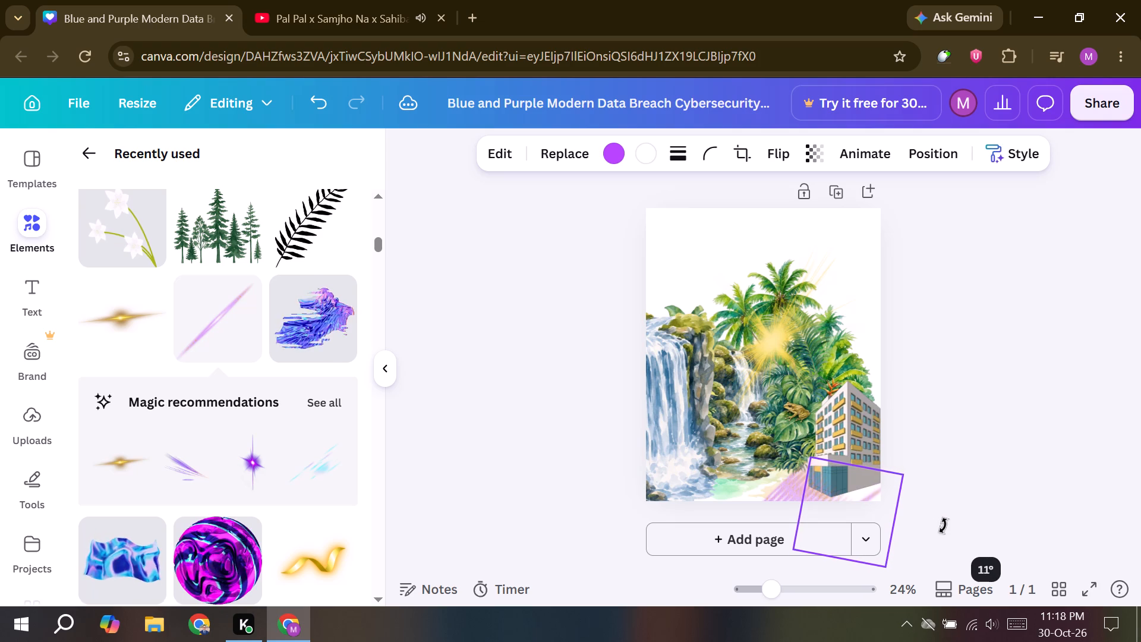
pyautogui.moveTo(943, 525); pyautogui.dragTo(944, 530)
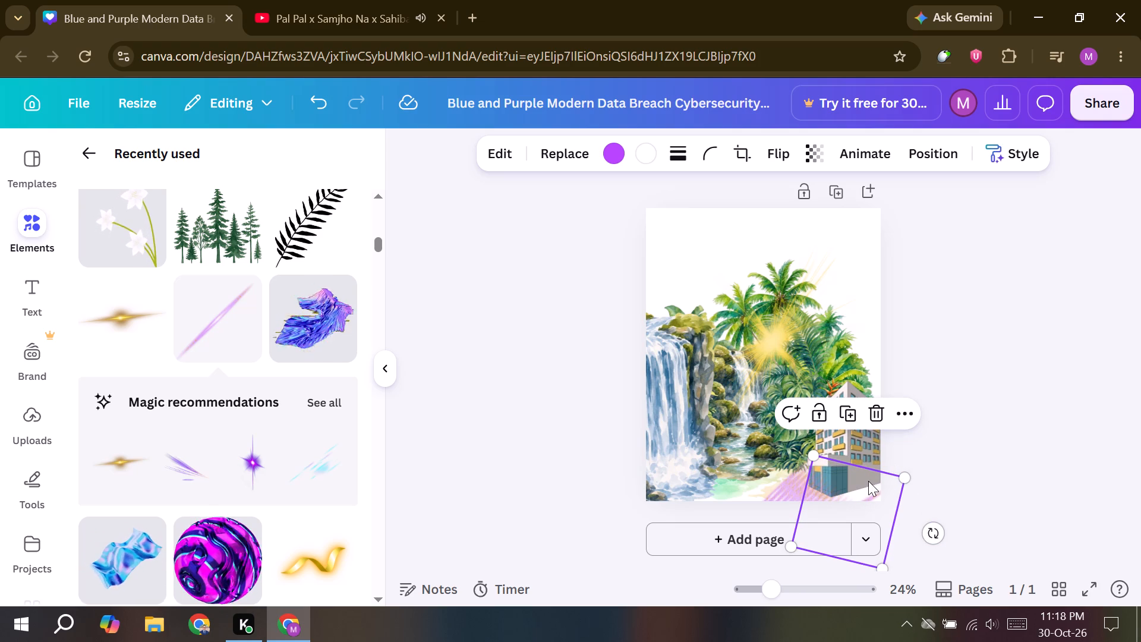
pyautogui.moveTo(868, 481); pyautogui.dragTo(868, 471)
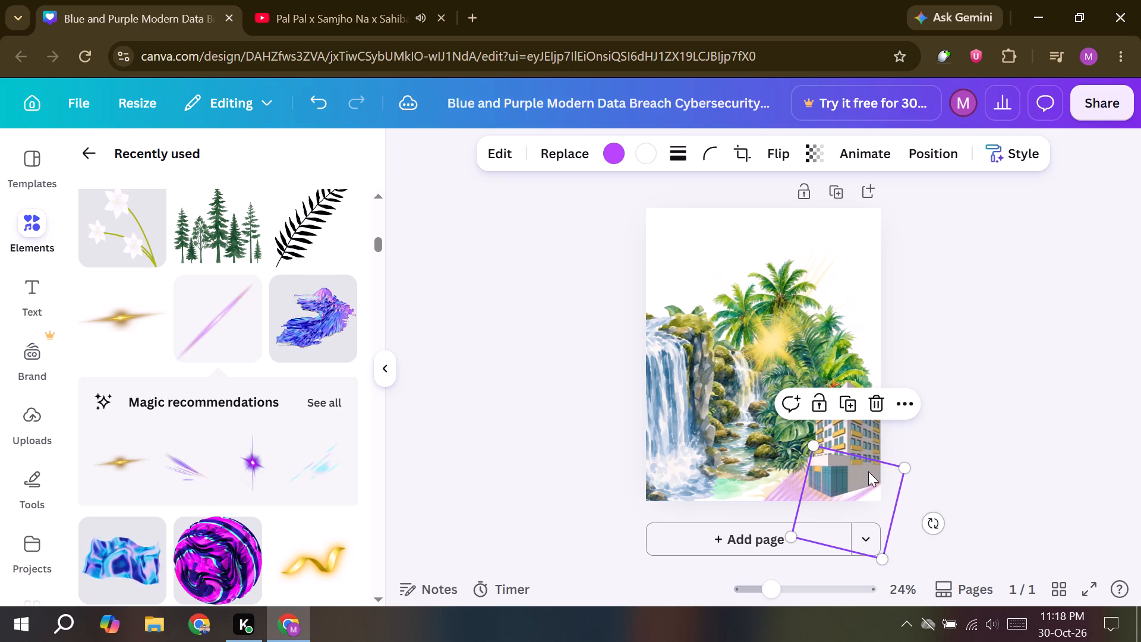
pyautogui.moveTo(931, 521); pyautogui.dragTo(931, 531)
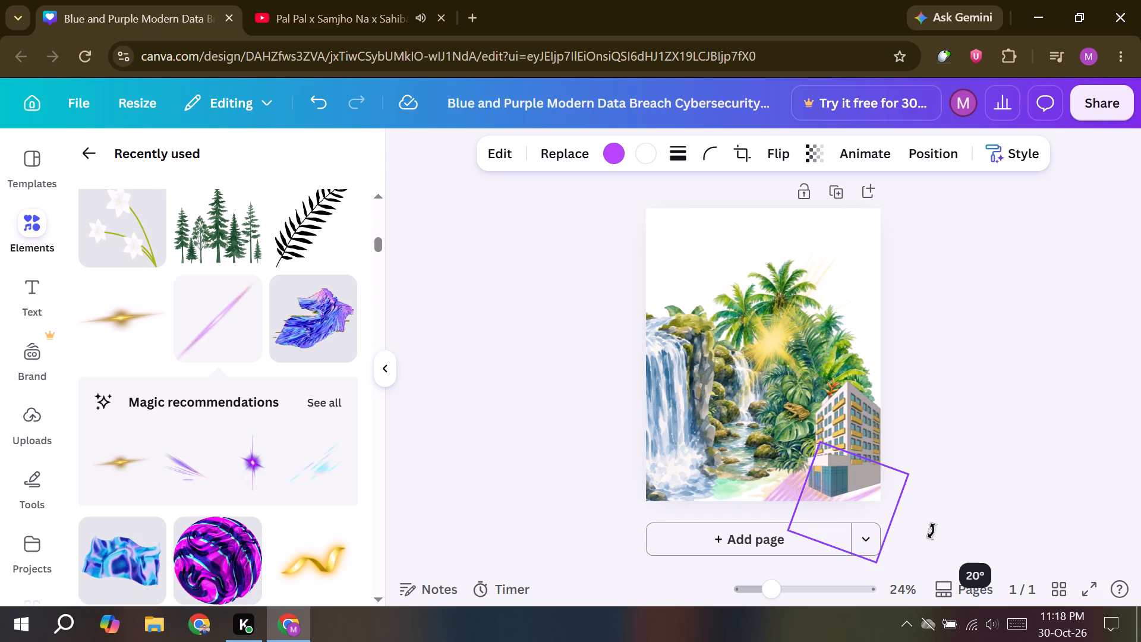
pyautogui.moveTo(931, 531); pyautogui.dragTo(931, 532)
pyautogui.moveTo(880, 486); pyautogui.dragTo(878, 481)
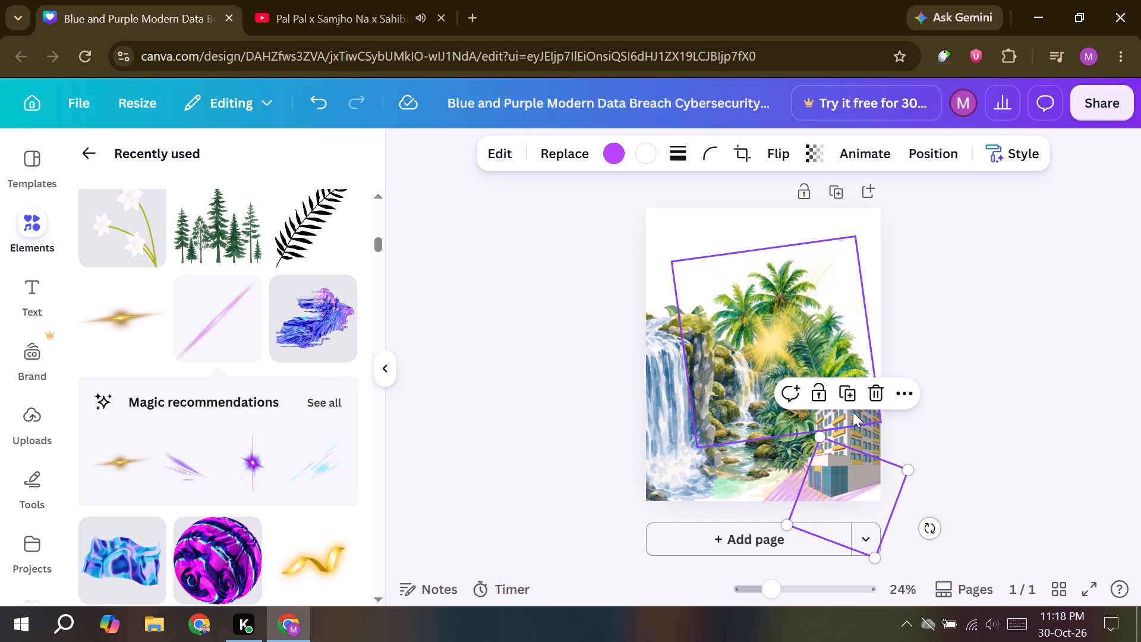
# Duplicate the rotated pink-purple streak several times to extend the row past the building's base and the page's right edge, and deselect.
pyautogui.tripleClick(848, 405)
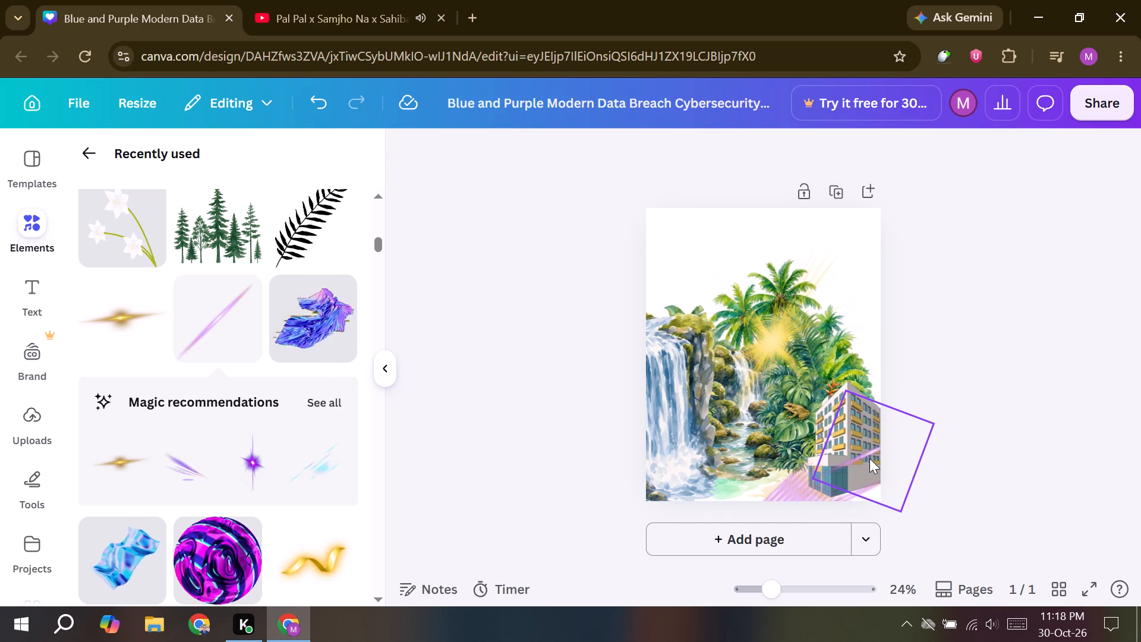
pyautogui.moveTo(869, 468); pyautogui.dragTo(869, 486)
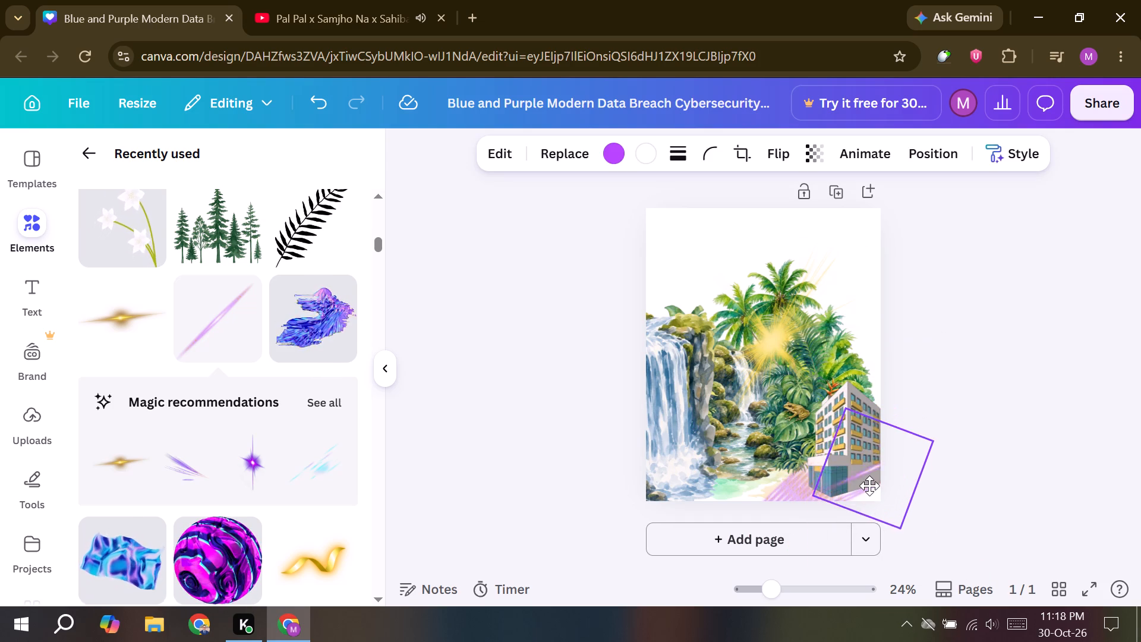
pyautogui.moveTo(869, 486); pyautogui.dragTo(865, 509)
pyautogui.click(862, 389)
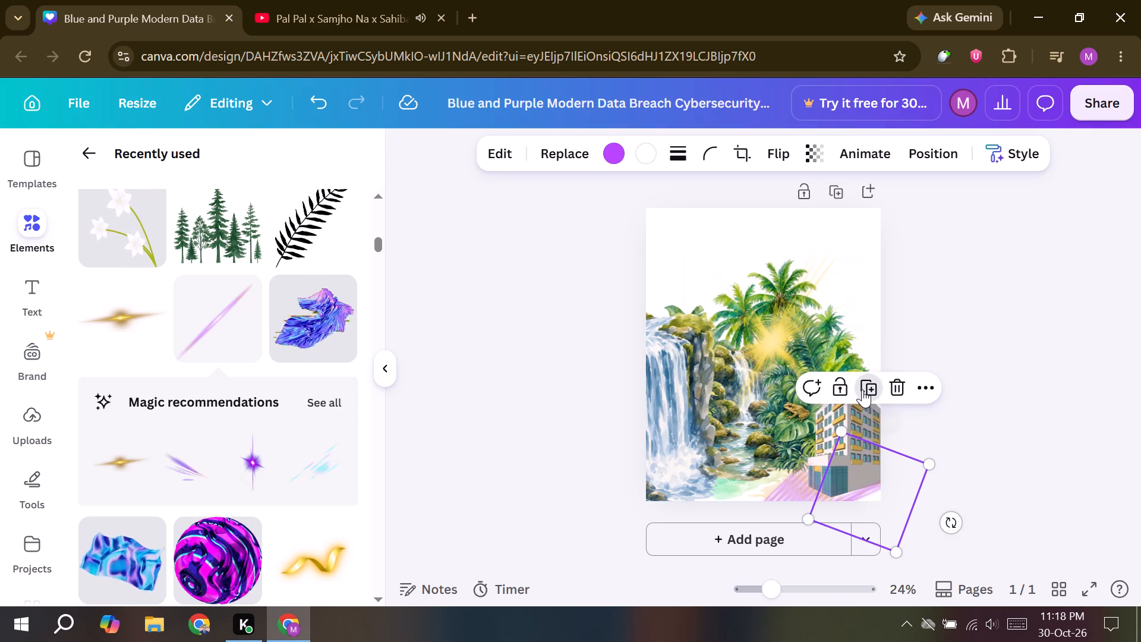
pyautogui.click(890, 388)
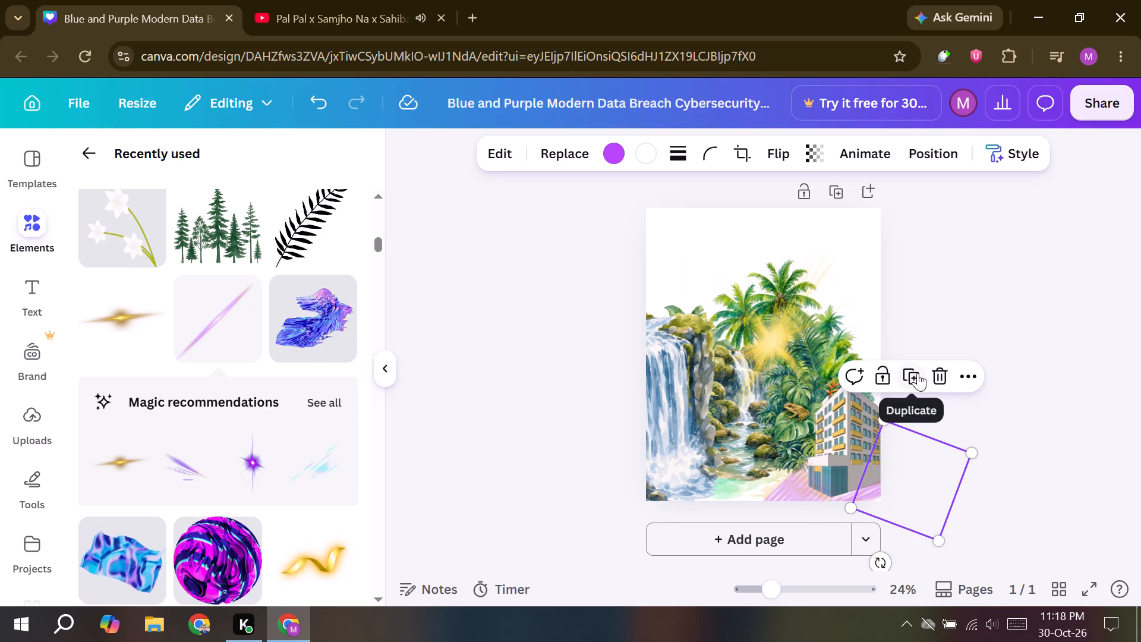
pyautogui.click(918, 373)
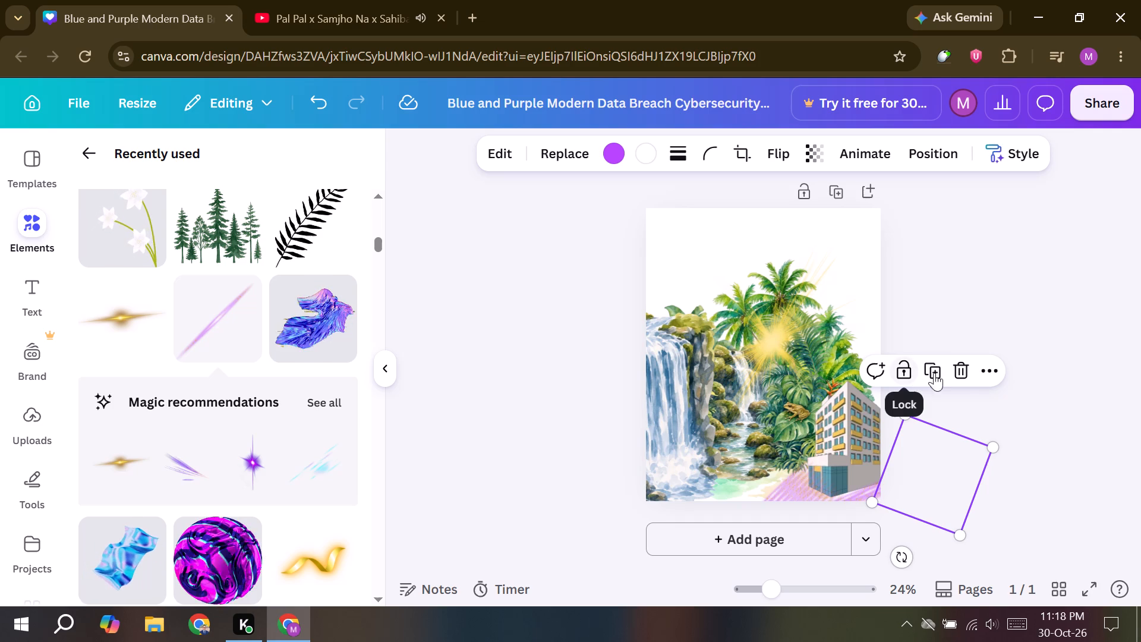
pyautogui.click(973, 367)
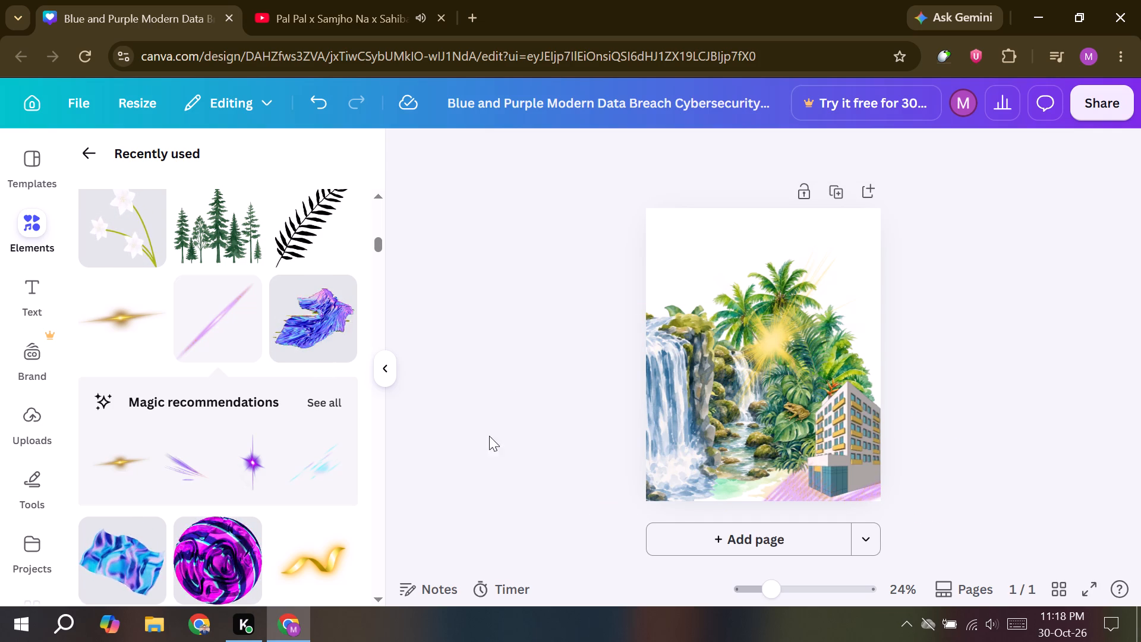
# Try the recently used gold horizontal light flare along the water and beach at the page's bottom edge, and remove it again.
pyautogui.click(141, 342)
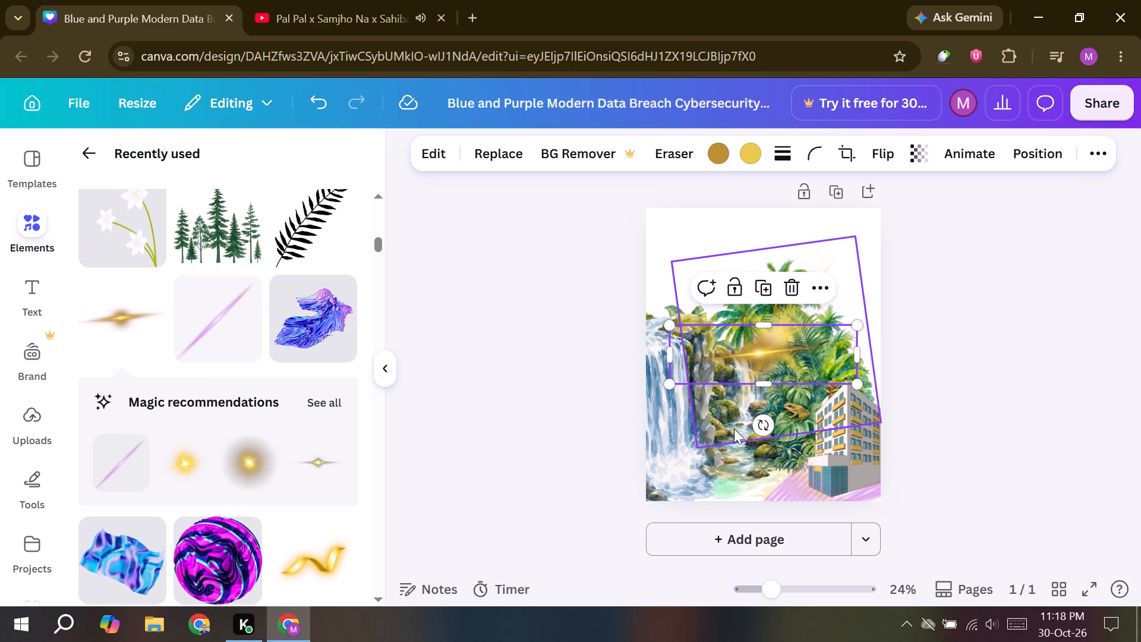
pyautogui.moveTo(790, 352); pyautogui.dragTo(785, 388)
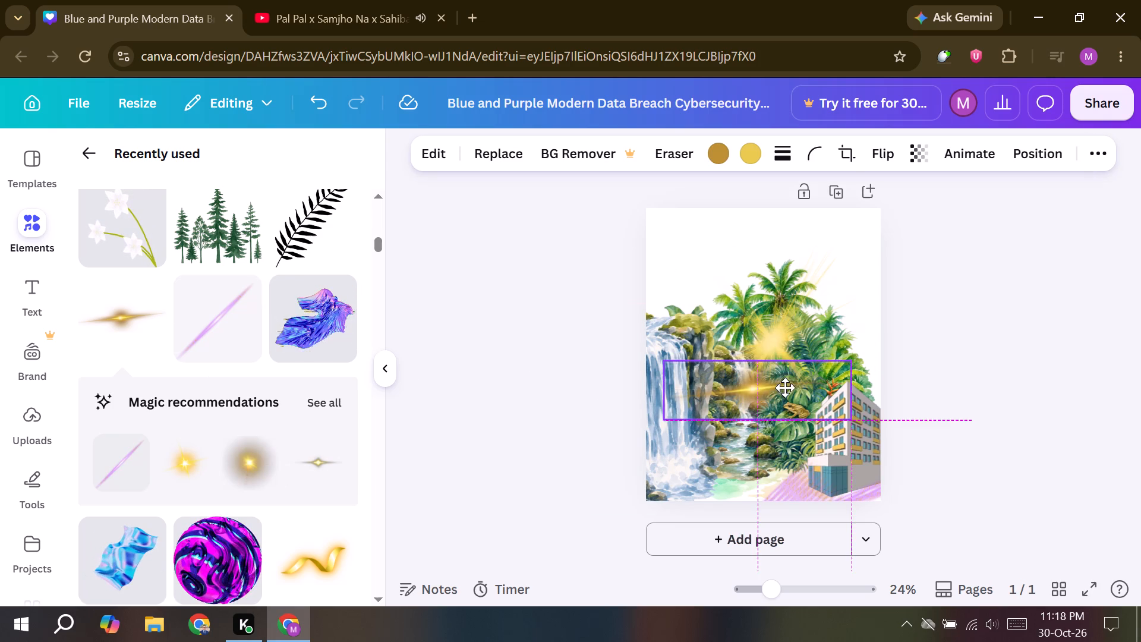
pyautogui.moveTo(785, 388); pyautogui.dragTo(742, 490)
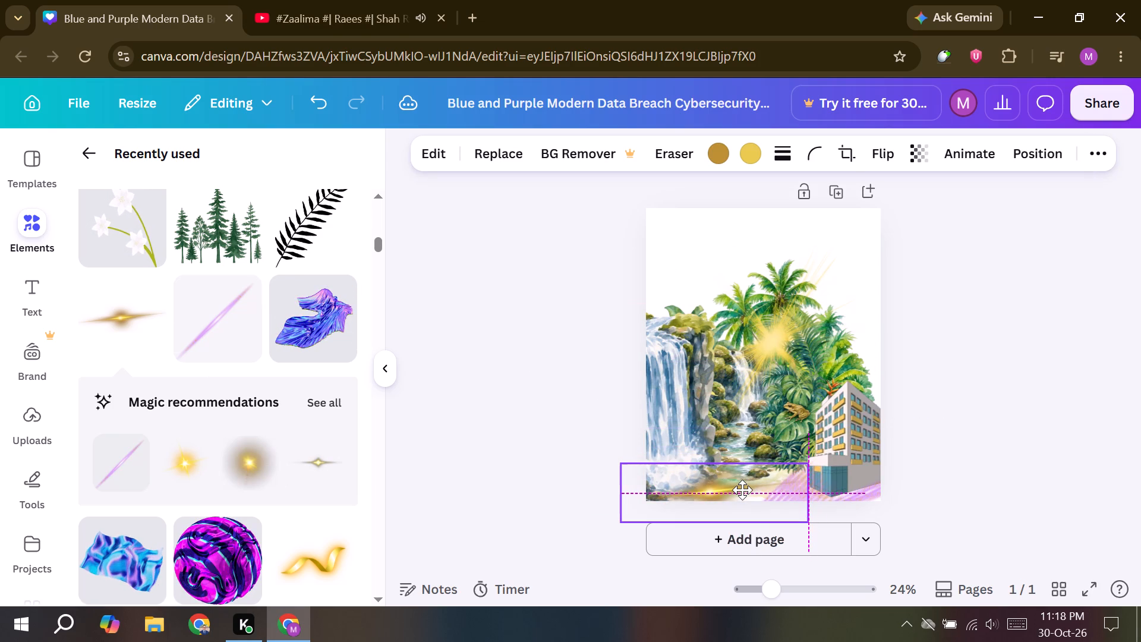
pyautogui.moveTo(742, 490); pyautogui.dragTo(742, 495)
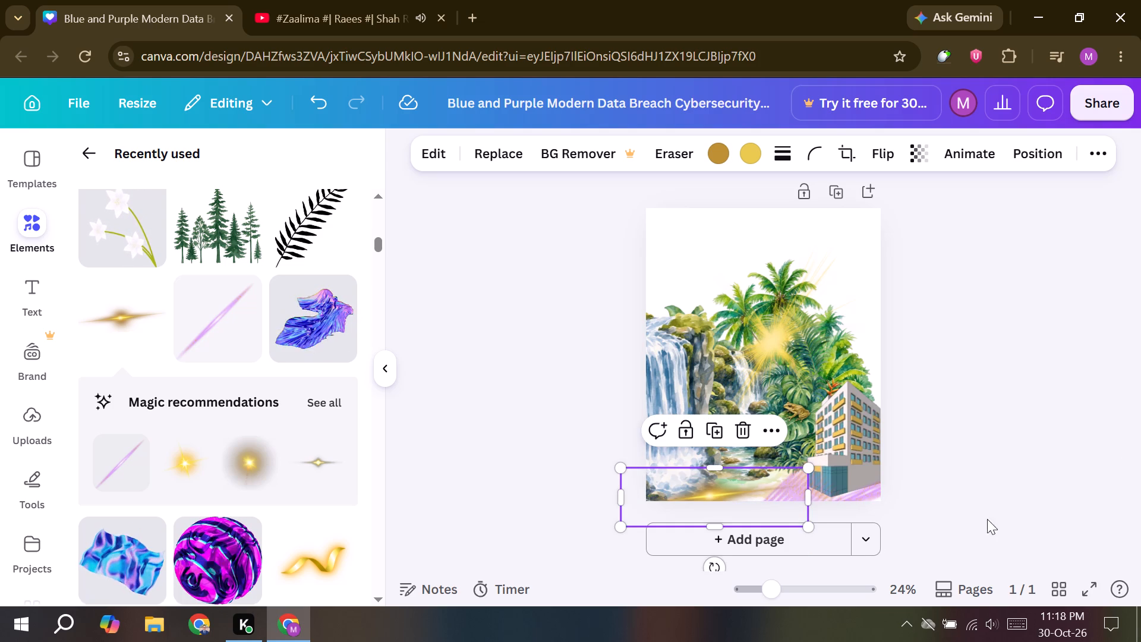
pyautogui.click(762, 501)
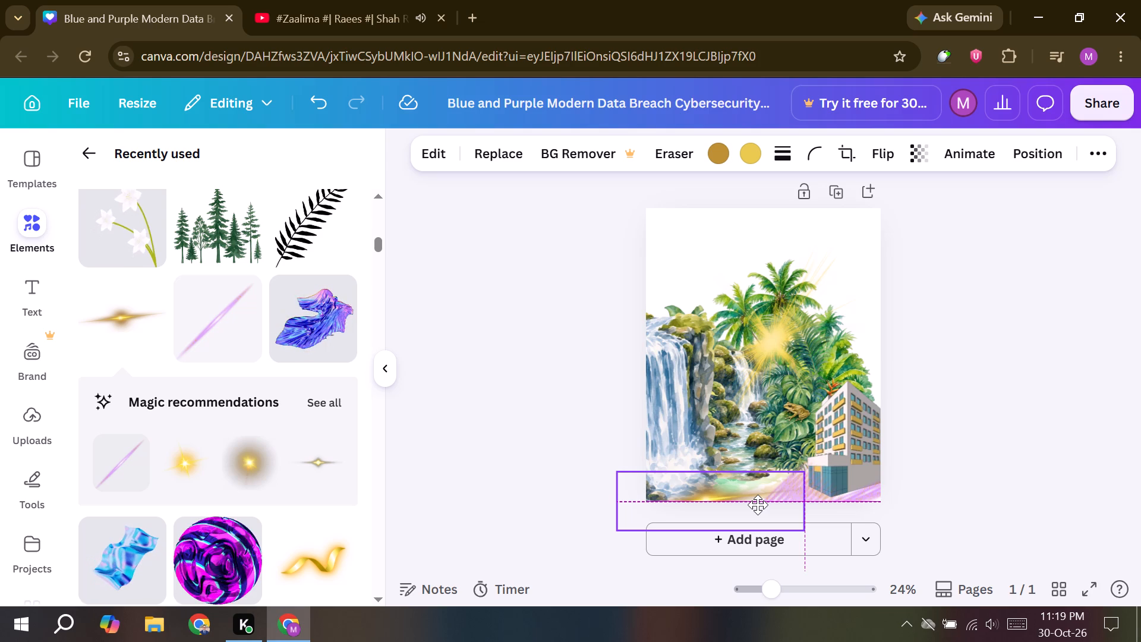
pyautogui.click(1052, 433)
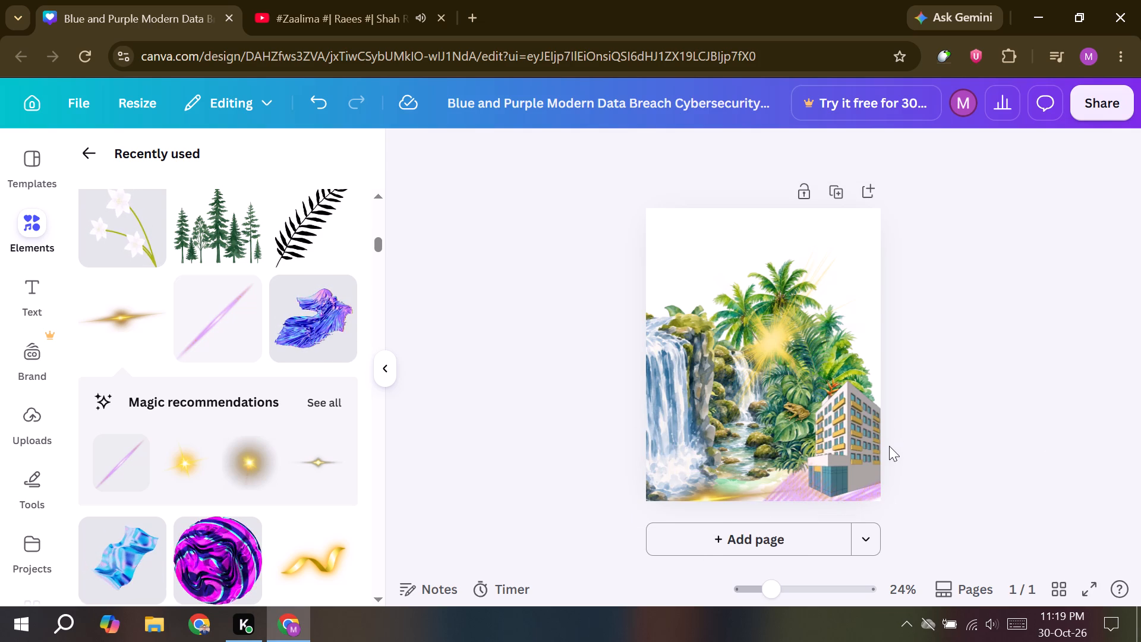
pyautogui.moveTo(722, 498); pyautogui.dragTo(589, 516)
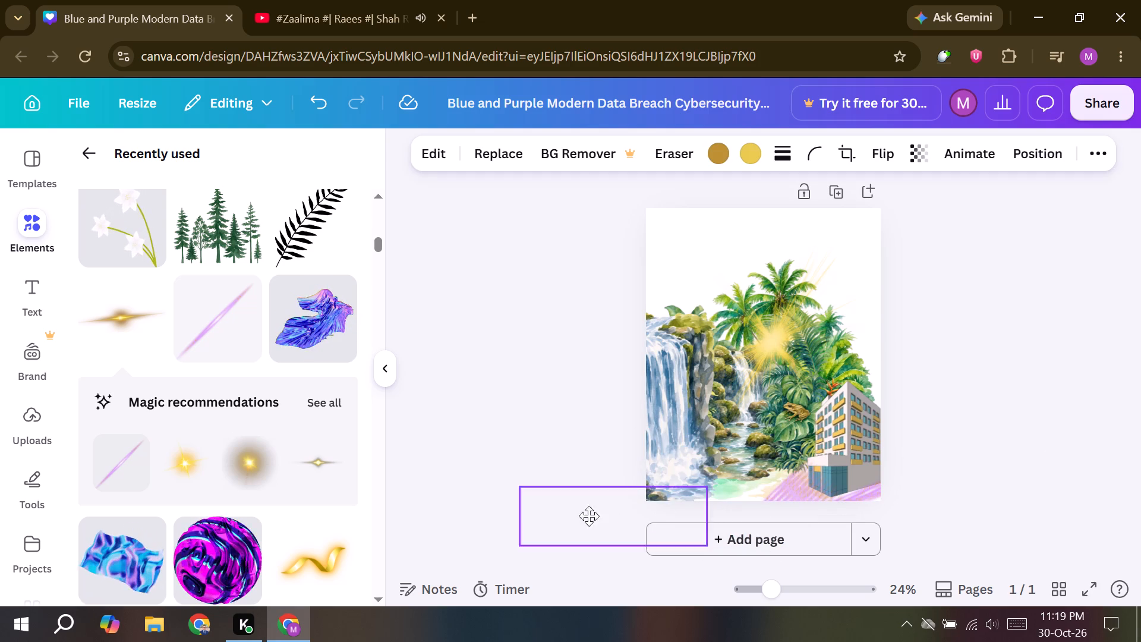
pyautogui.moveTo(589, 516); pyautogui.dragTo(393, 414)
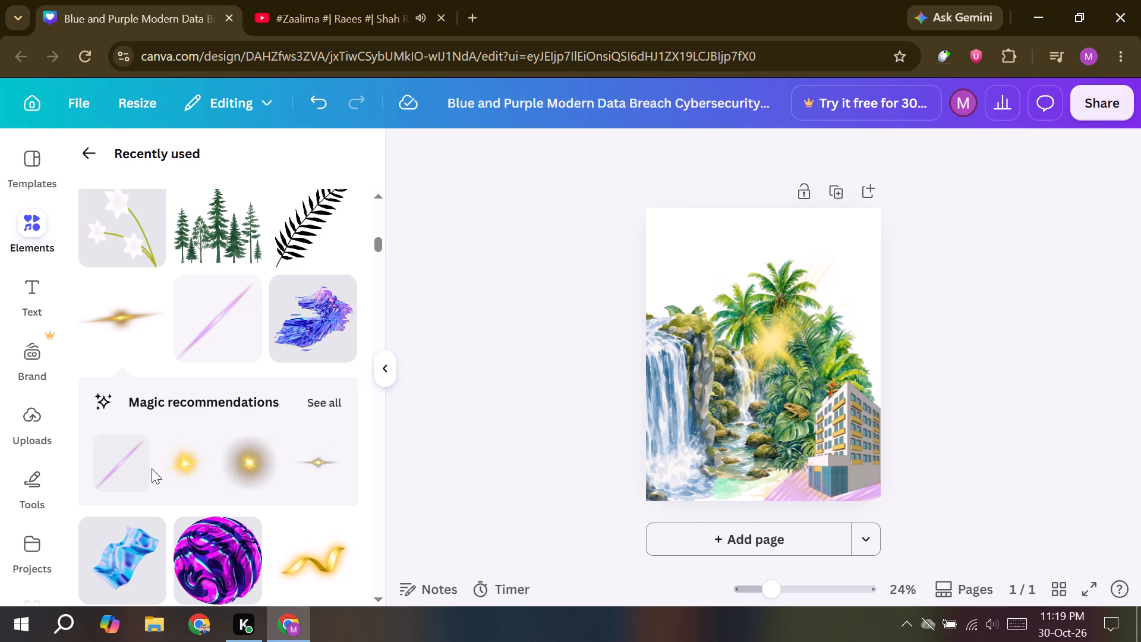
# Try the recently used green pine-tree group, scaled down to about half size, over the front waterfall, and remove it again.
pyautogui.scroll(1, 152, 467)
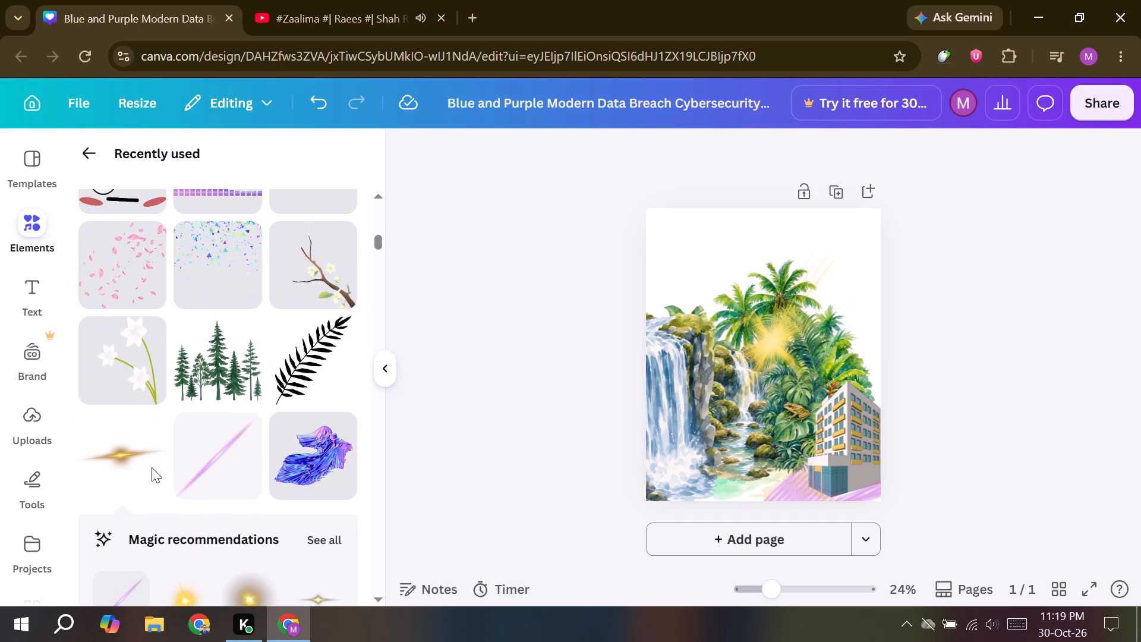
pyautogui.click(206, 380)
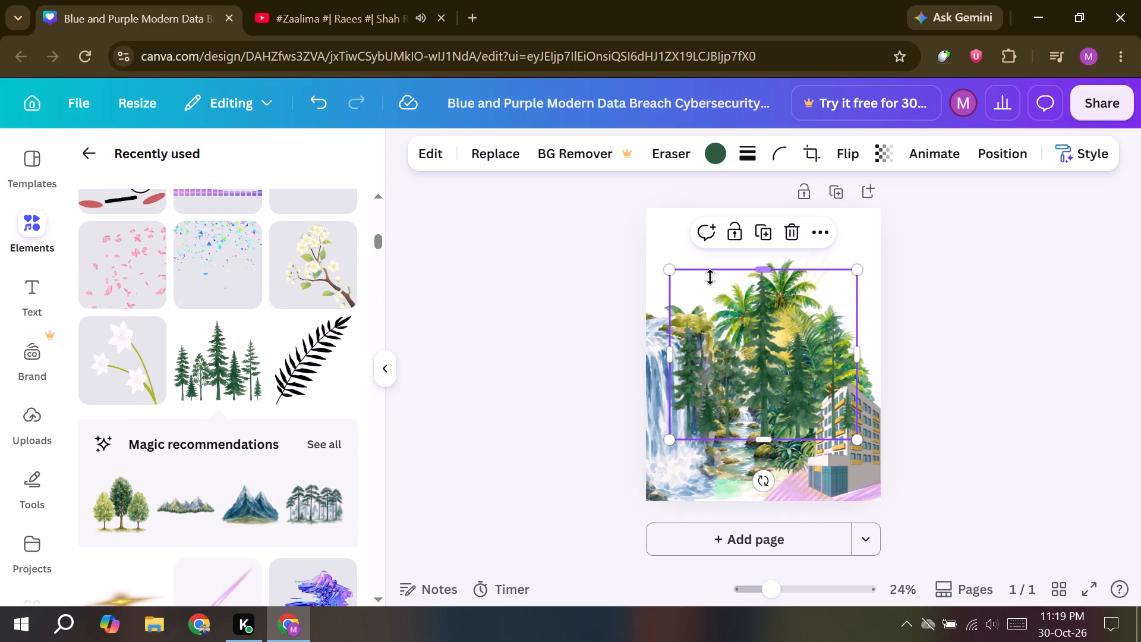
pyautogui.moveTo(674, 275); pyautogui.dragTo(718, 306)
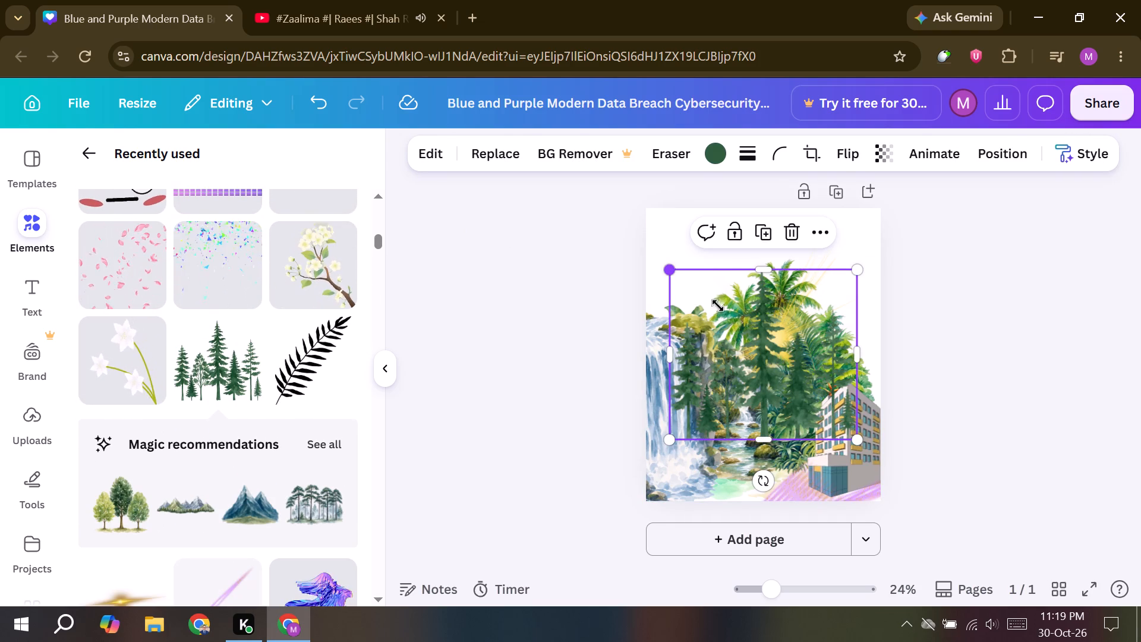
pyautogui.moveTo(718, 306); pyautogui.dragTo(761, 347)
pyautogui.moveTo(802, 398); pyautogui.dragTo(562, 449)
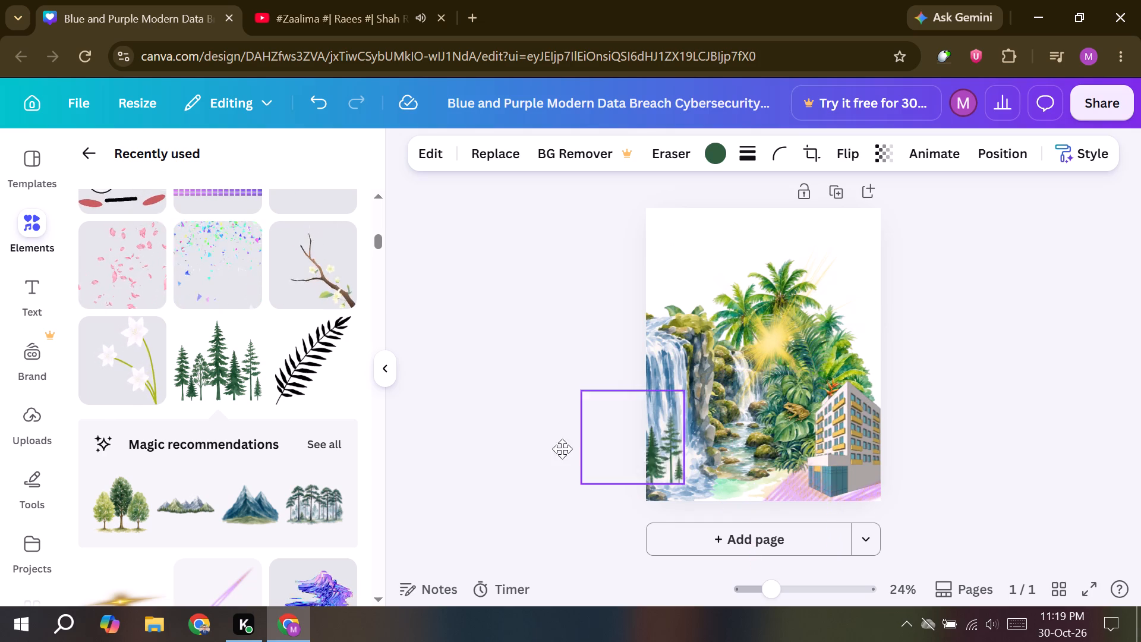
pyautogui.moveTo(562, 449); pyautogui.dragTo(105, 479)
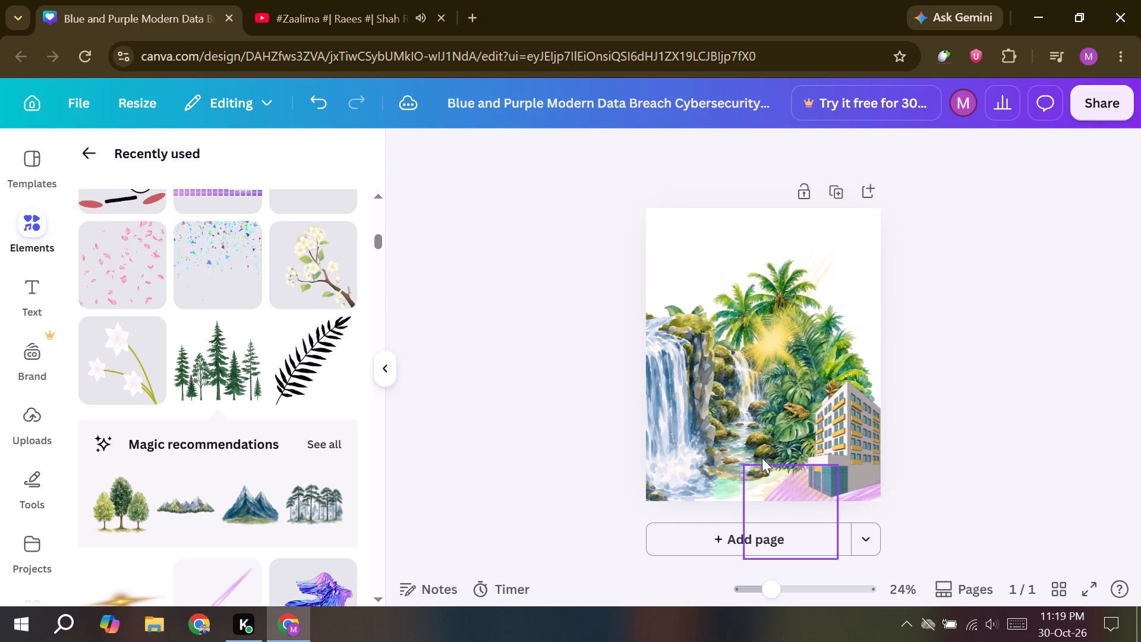
# Shift the tall front waterfall left so that more of it extends beyond the page's left edge, and deselect it.
pyautogui.moveTo(658, 423); pyautogui.dragTo(625, 427)
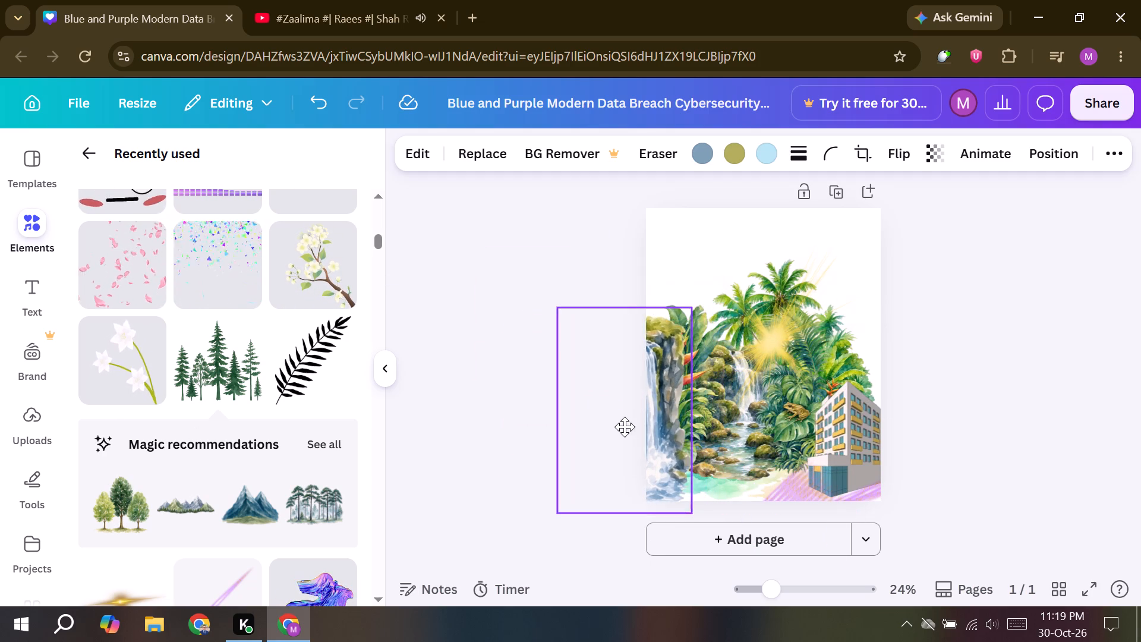
pyautogui.moveTo(625, 427); pyautogui.dragTo(636, 421)
pyautogui.moveTo(1140, 325); pyautogui.dragTo(1137, 339)
pyautogui.click(1137, 339)
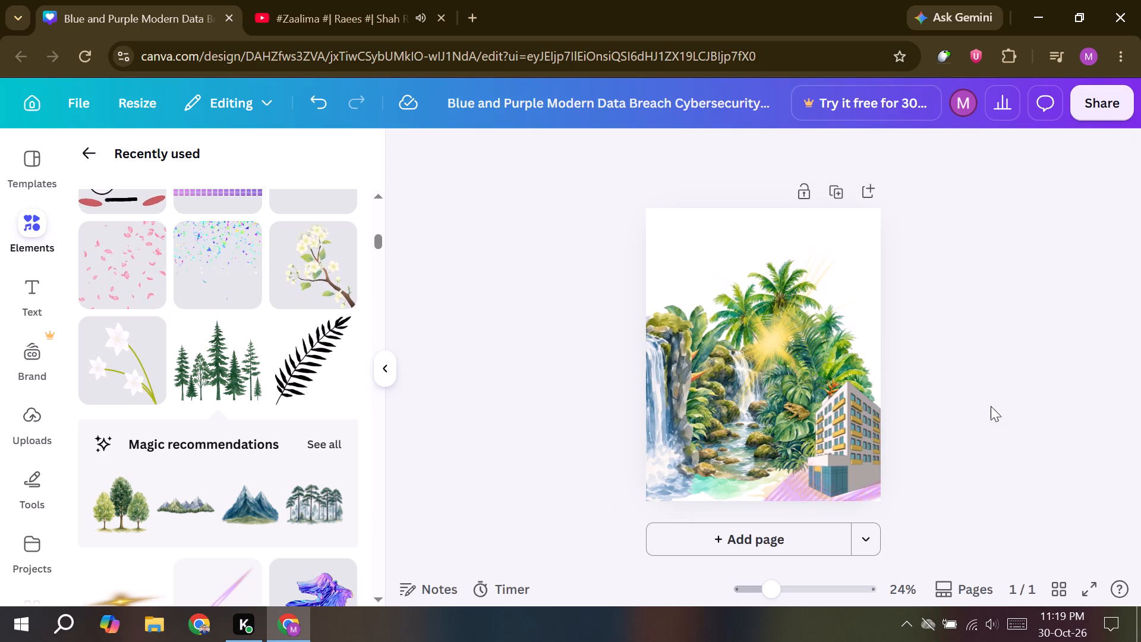
# Shift the jungle stream-and-waterfall graphic left so it partly overhangs the page's left edge behind the front waterfall, and deselect it.
pyautogui.click(708, 454)
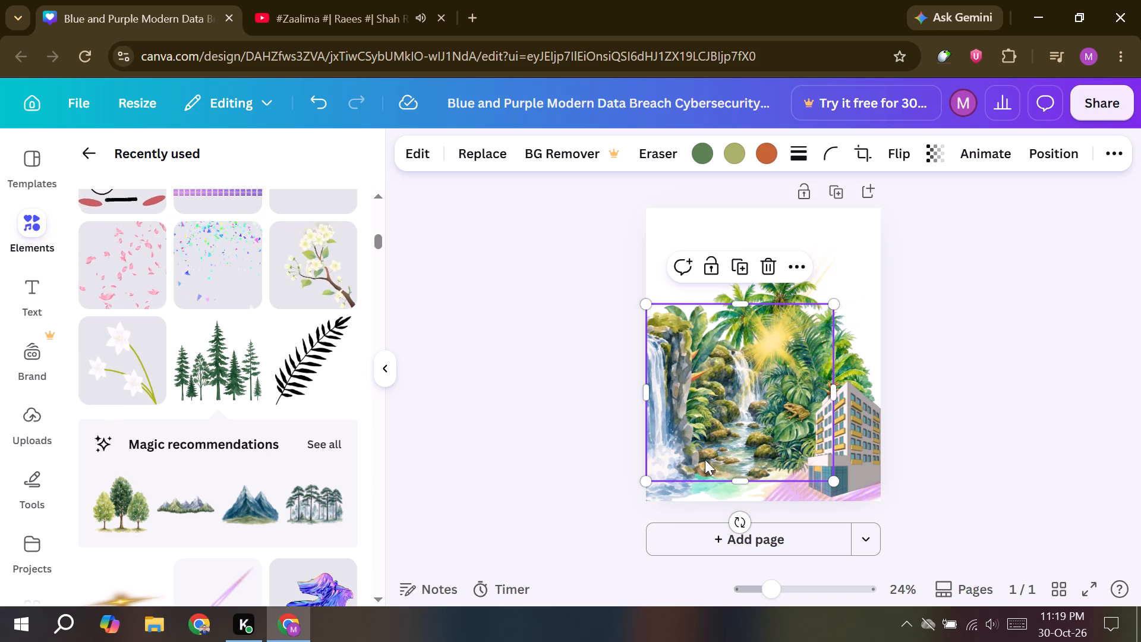
pyautogui.moveTo(705, 460); pyautogui.dragTo(685, 470)
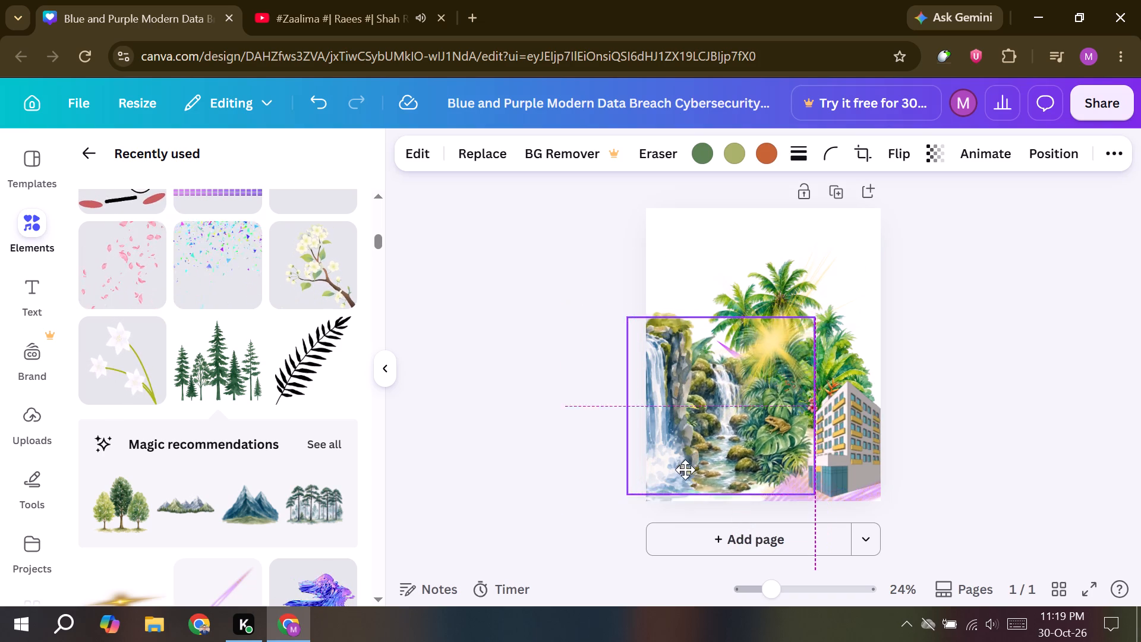
pyautogui.moveTo(685, 470); pyautogui.dragTo(679, 461)
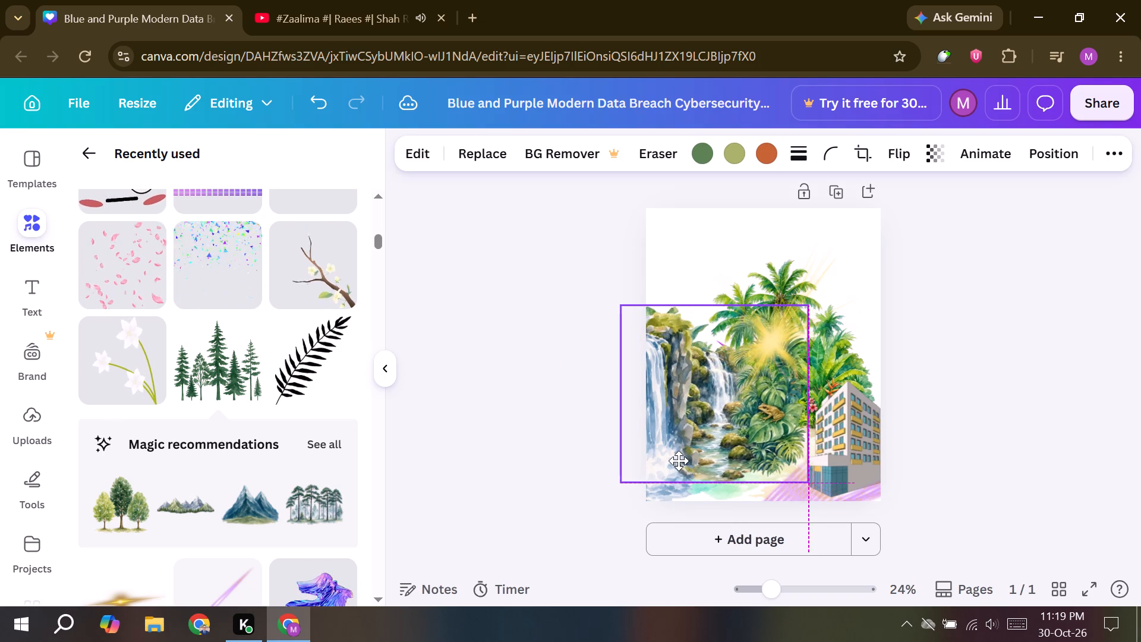
pyautogui.moveTo(679, 461); pyautogui.dragTo(672, 460)
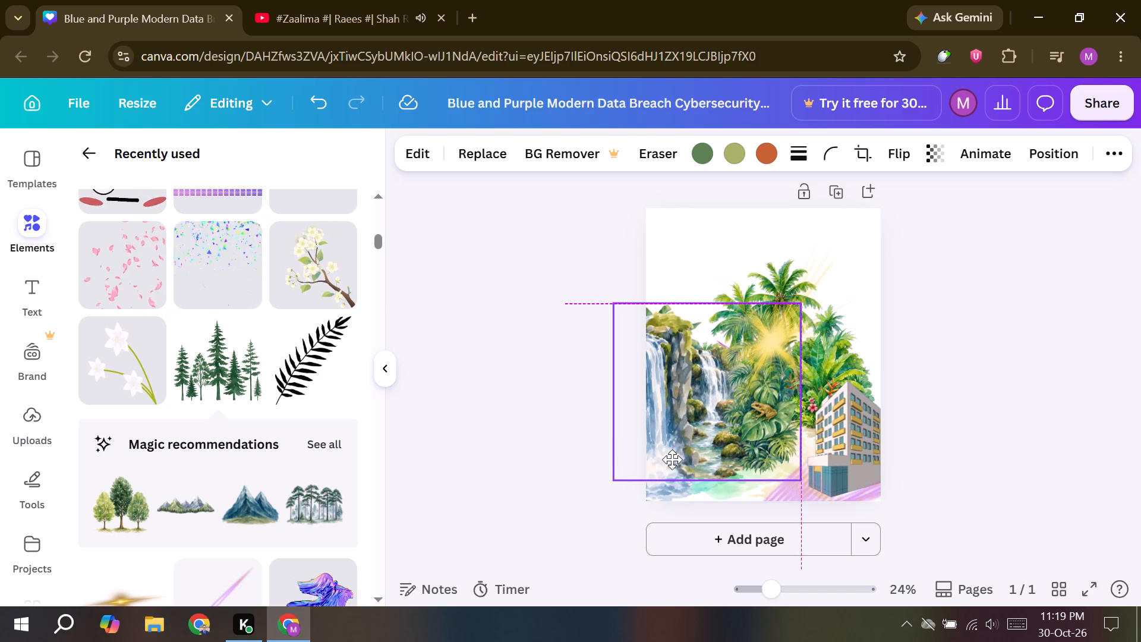
pyautogui.moveTo(672, 460); pyautogui.dragTo(676, 460)
pyautogui.click(897, 443)
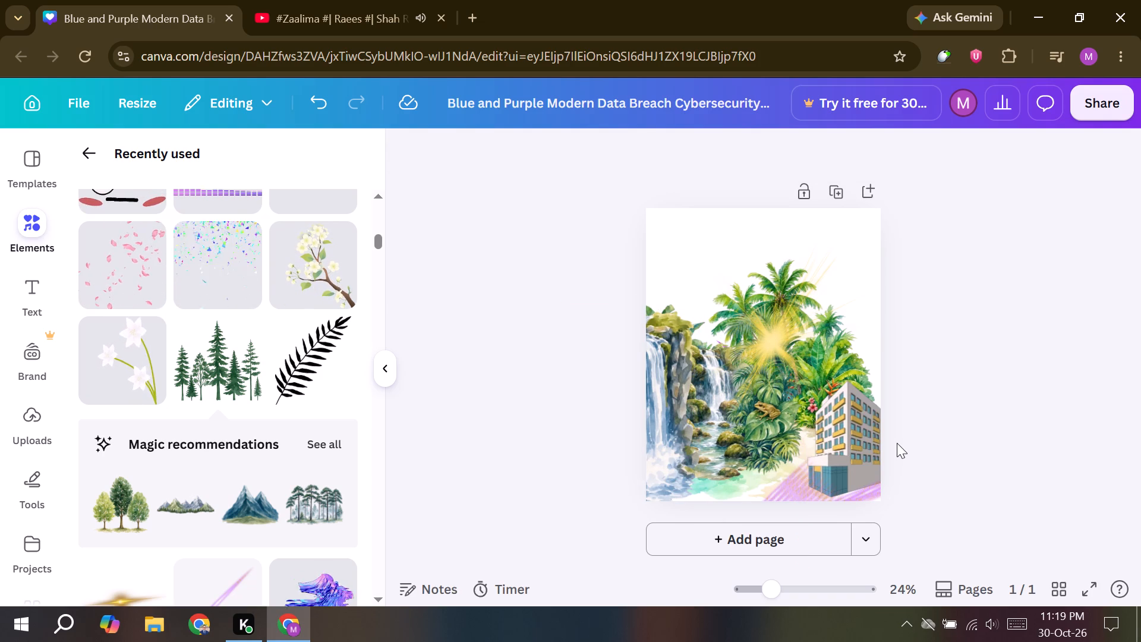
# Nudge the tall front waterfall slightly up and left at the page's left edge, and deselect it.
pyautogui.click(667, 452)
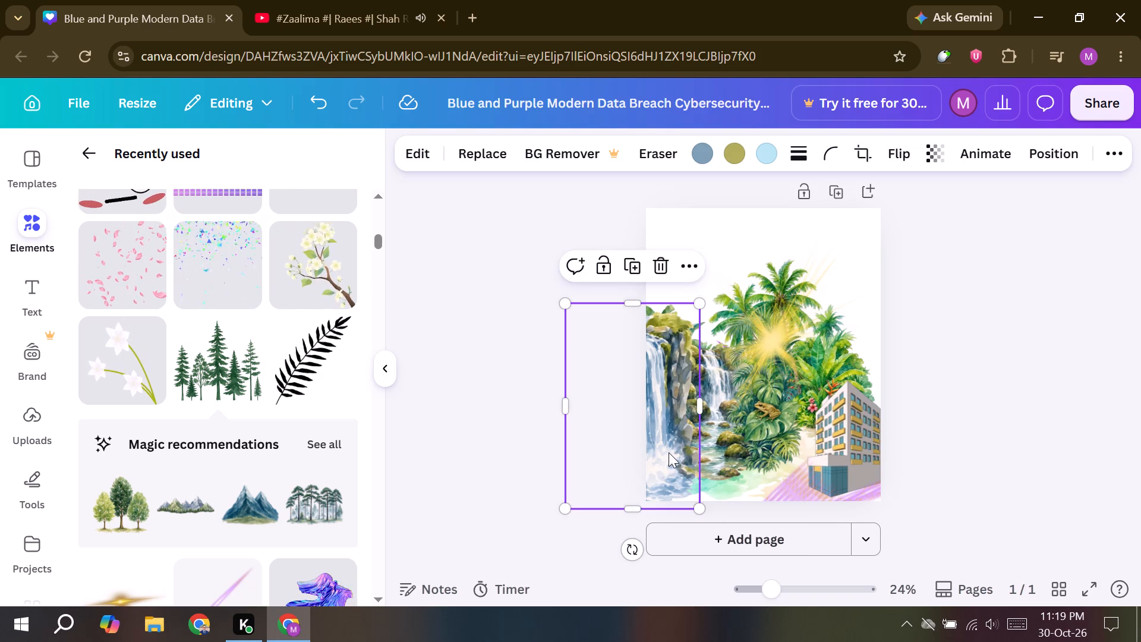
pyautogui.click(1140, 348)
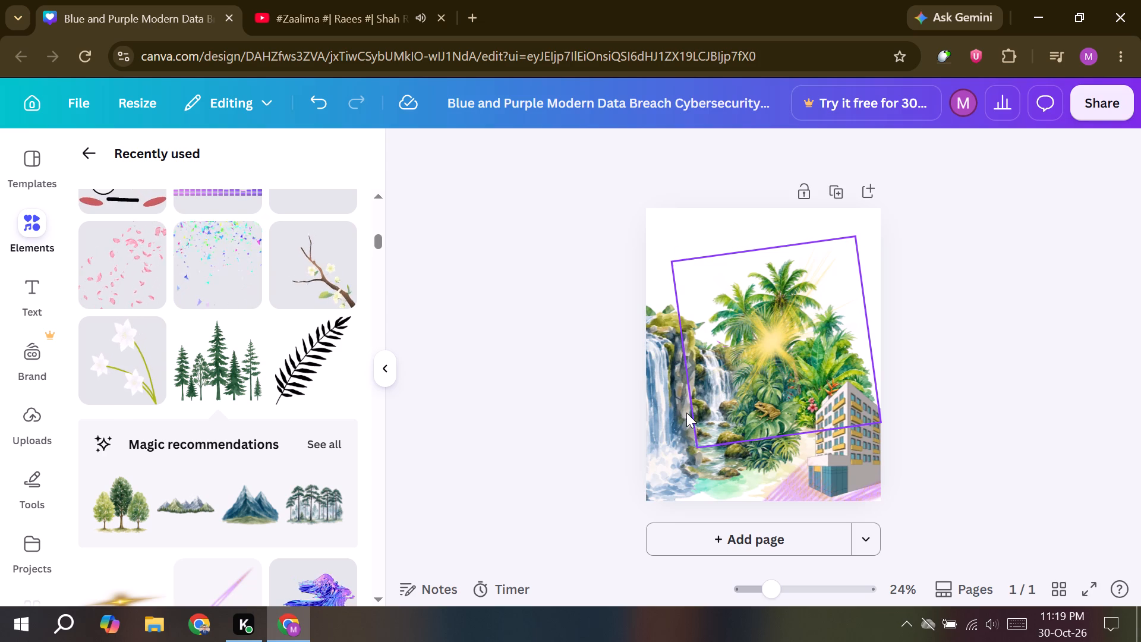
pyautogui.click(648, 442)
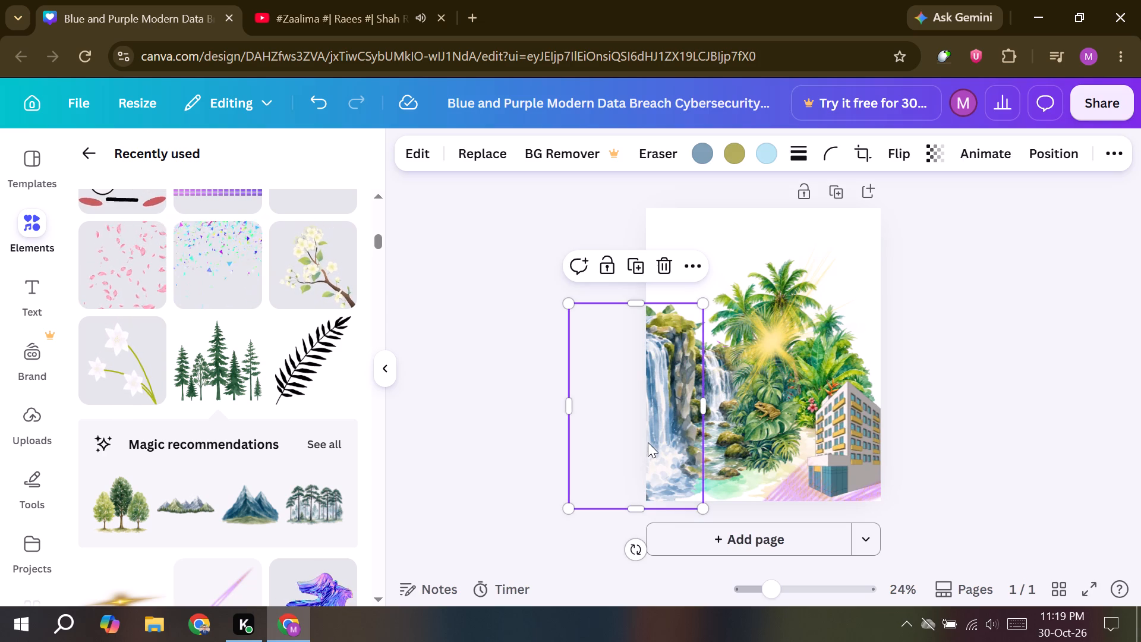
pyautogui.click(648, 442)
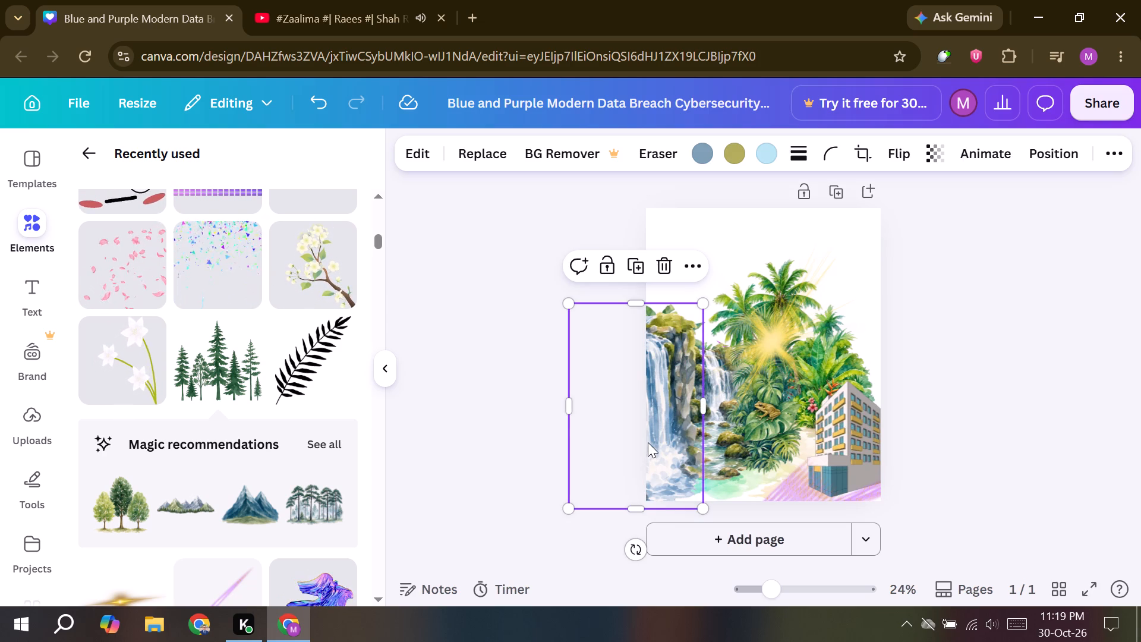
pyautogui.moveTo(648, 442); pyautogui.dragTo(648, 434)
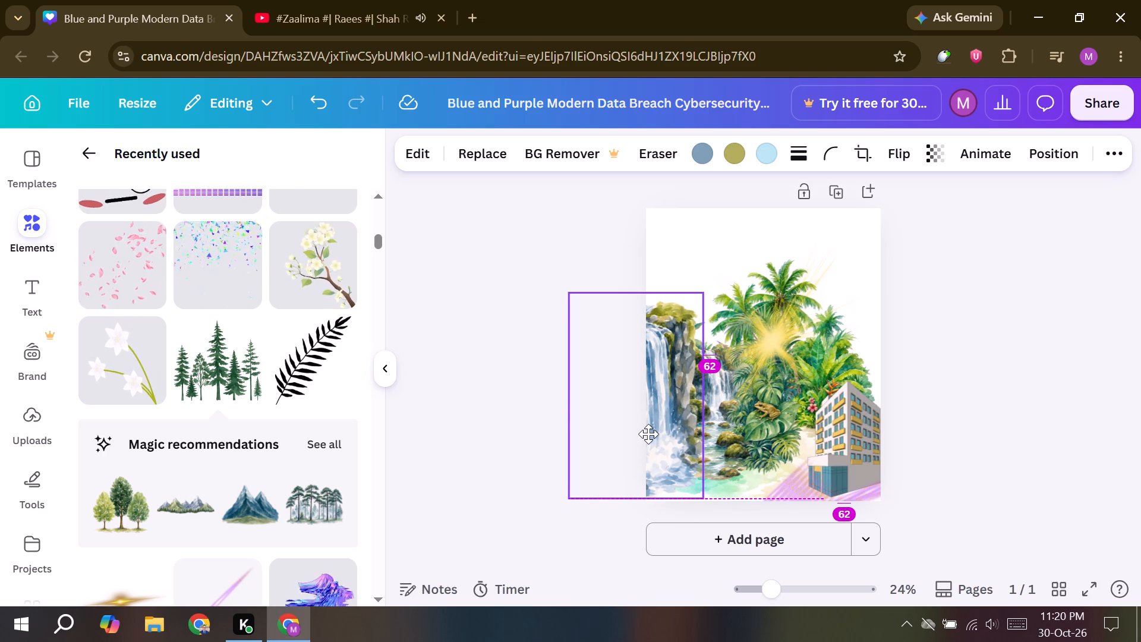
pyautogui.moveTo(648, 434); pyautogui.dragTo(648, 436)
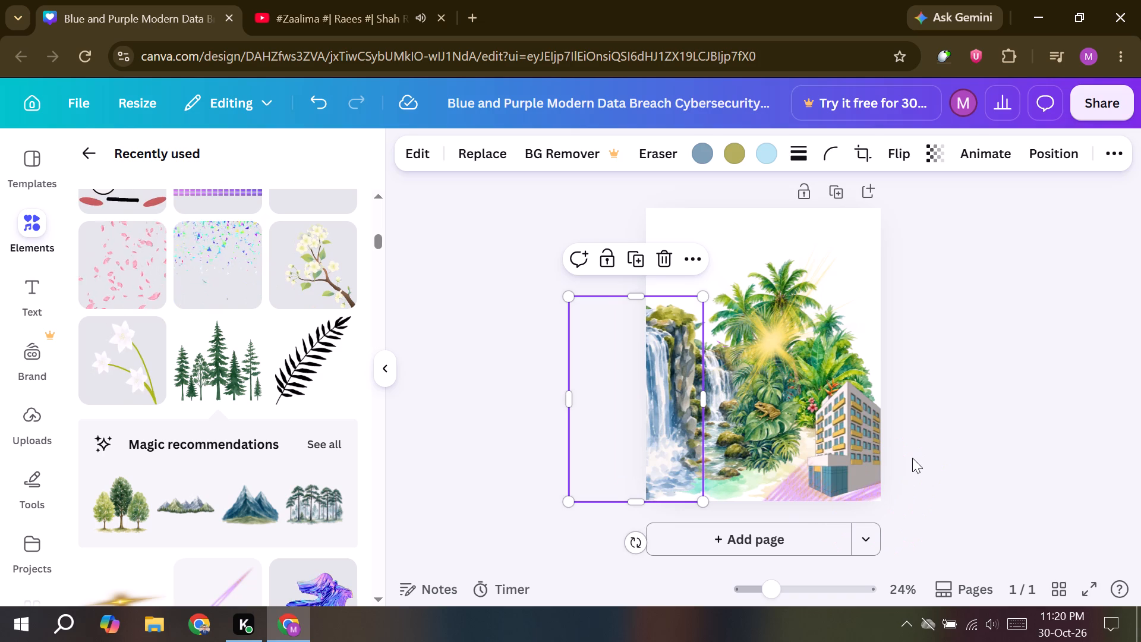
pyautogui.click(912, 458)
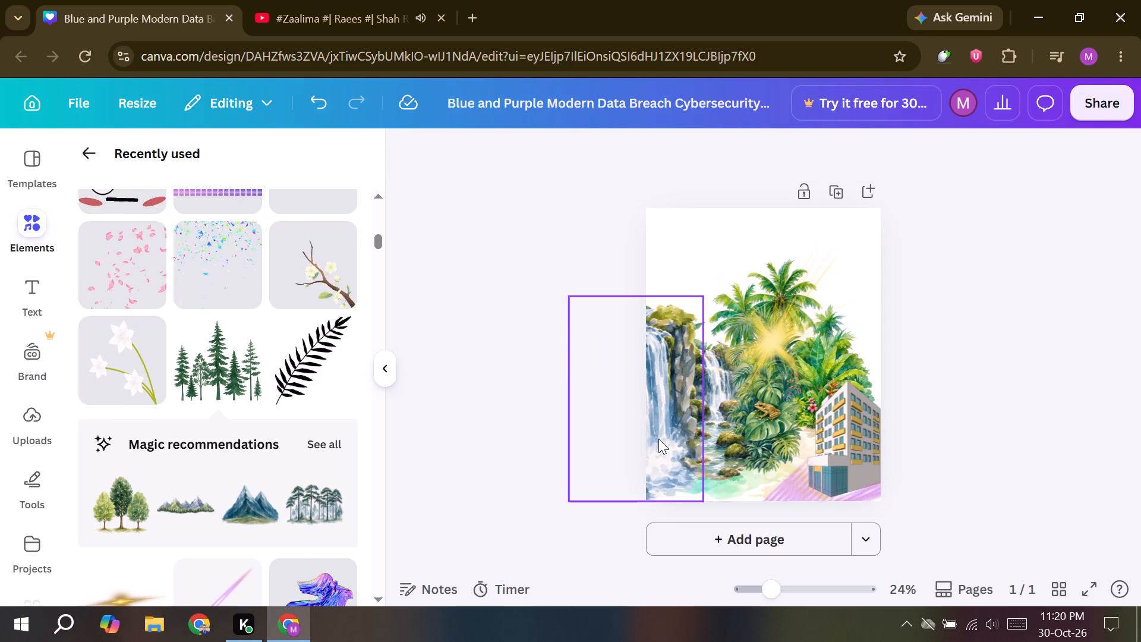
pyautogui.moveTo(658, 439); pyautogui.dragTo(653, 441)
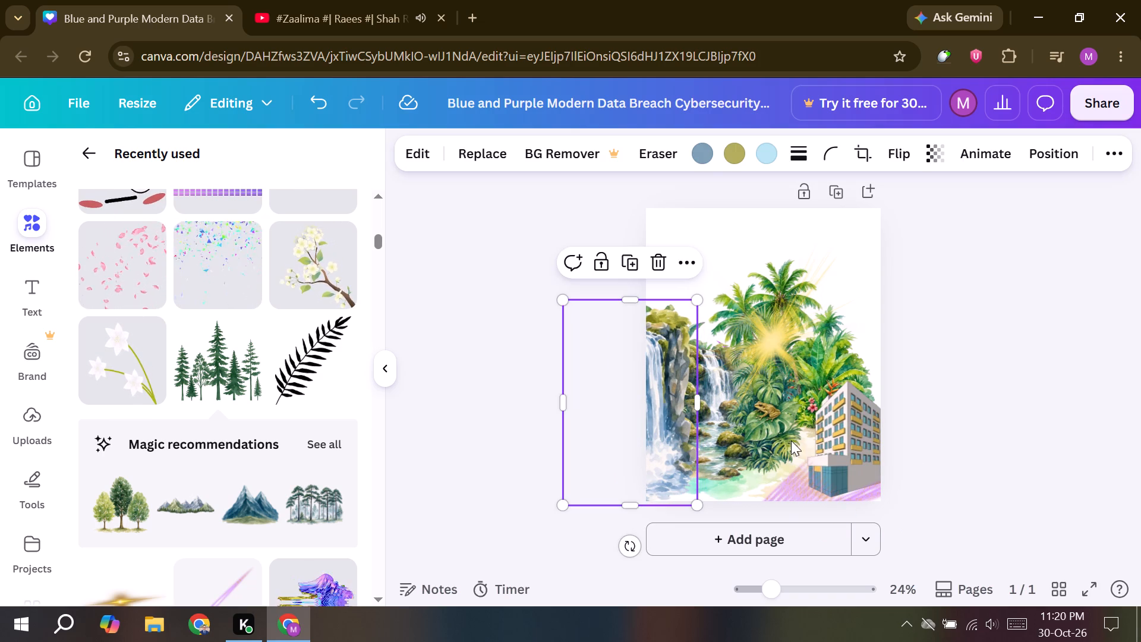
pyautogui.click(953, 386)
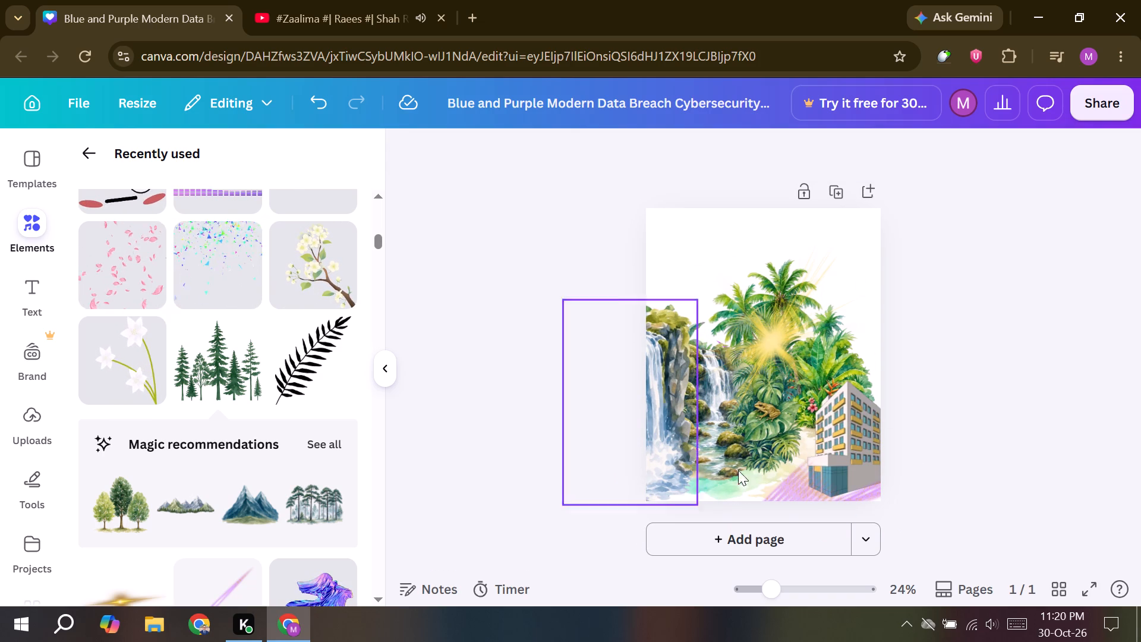
# Add the recently used green pine-tree group, scaled down to less than half size, over the jungle foliage between the stream and the building.
pyautogui.click(210, 374)
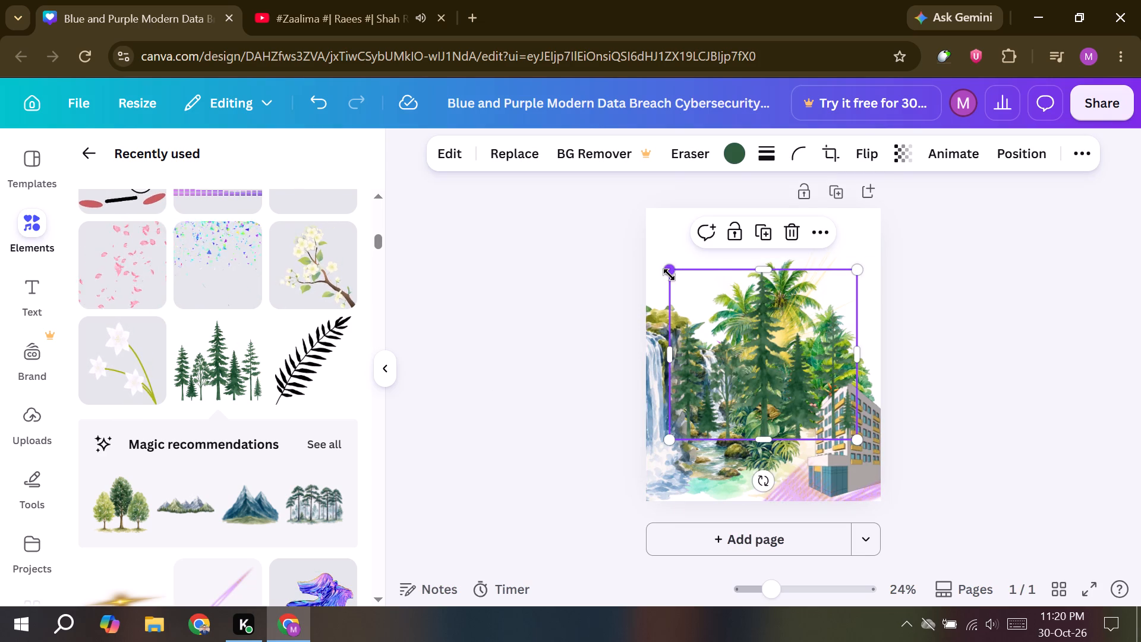
pyautogui.moveTo(669, 275); pyautogui.dragTo(743, 346)
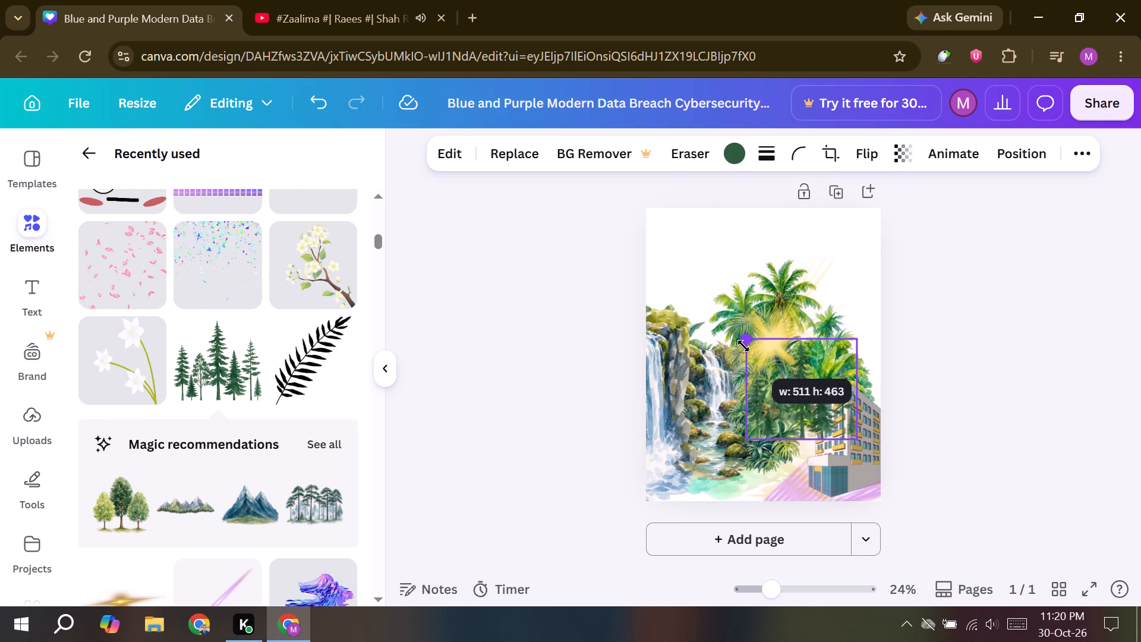
pyautogui.moveTo(743, 346); pyautogui.dragTo(743, 347)
pyautogui.moveTo(799, 400); pyautogui.dragTo(783, 410)
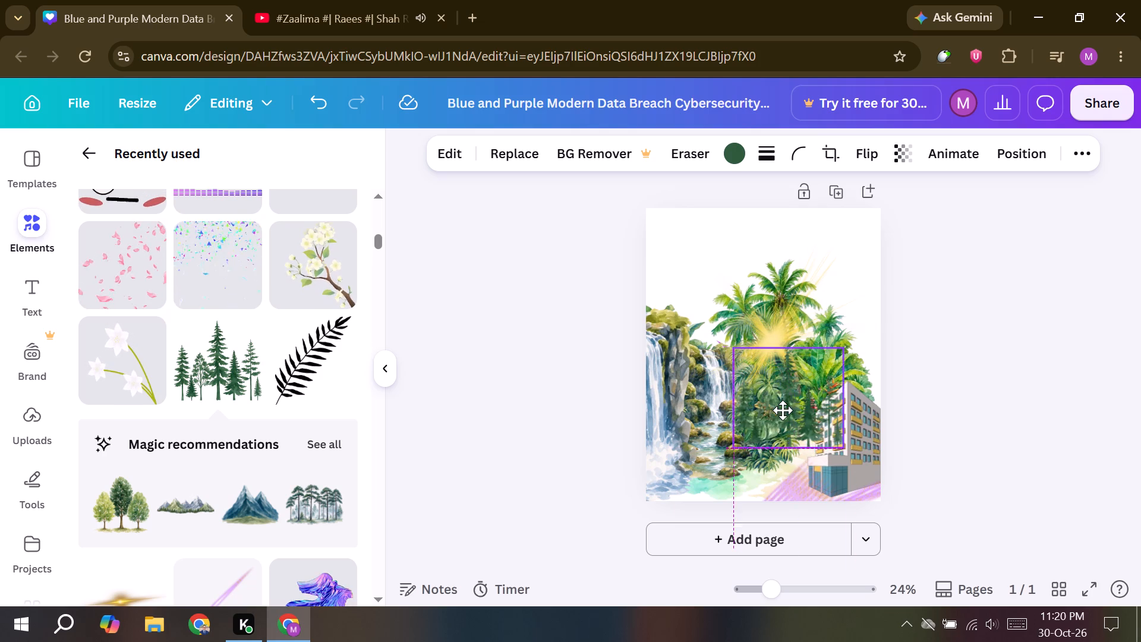
pyautogui.moveTo(783, 410); pyautogui.dragTo(732, 414)
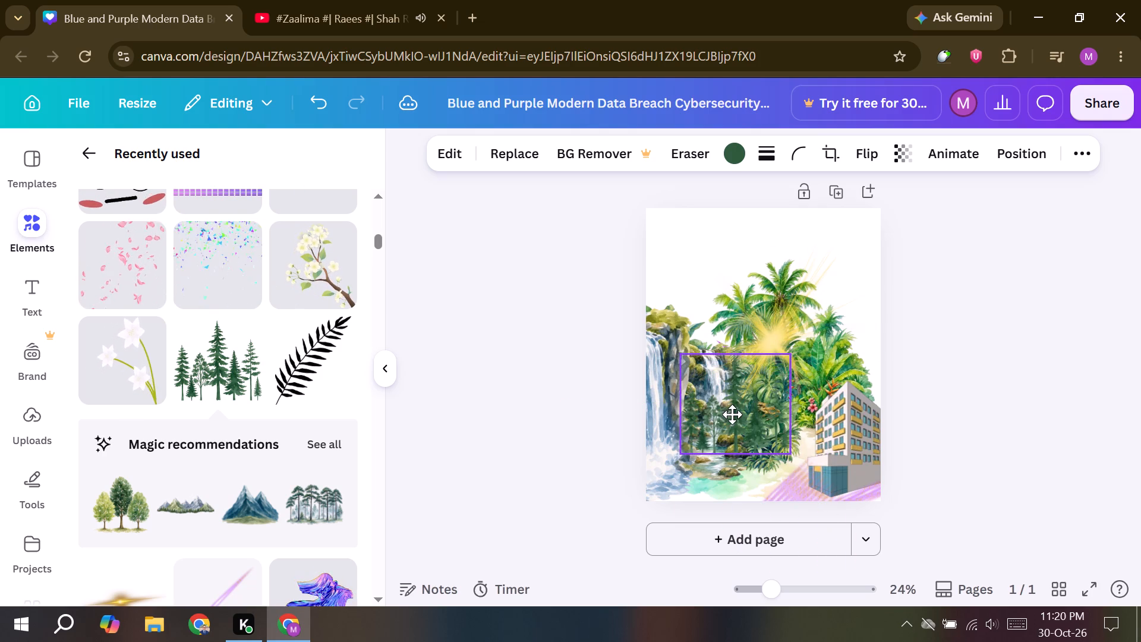
pyautogui.moveTo(732, 414); pyautogui.dragTo(736, 414)
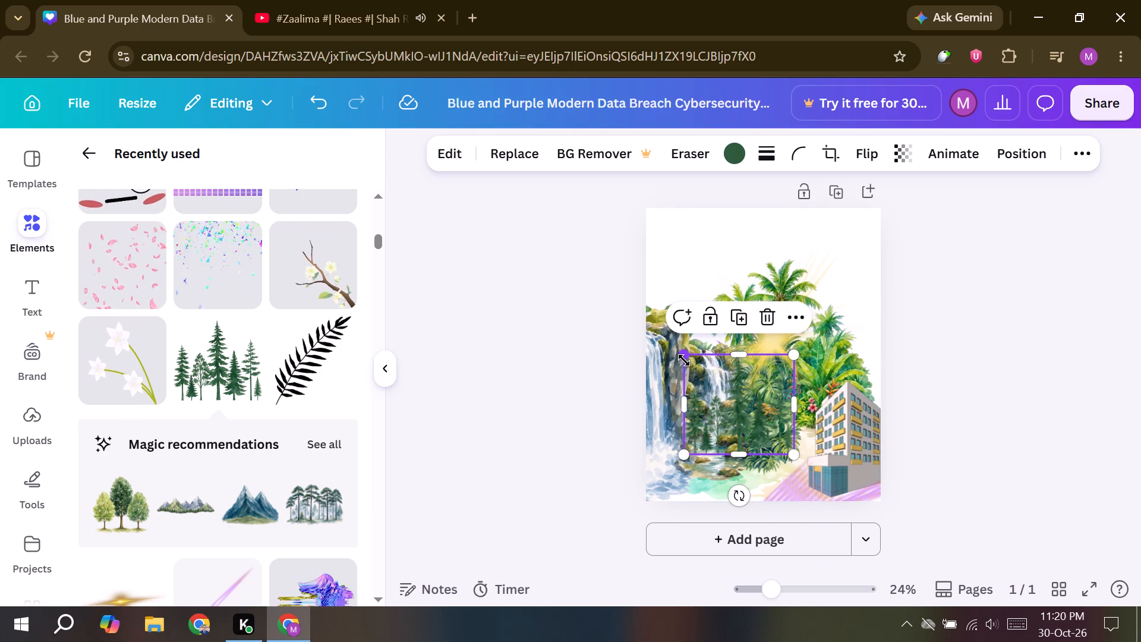
pyautogui.moveTo(684, 360); pyautogui.dragTo(699, 396)
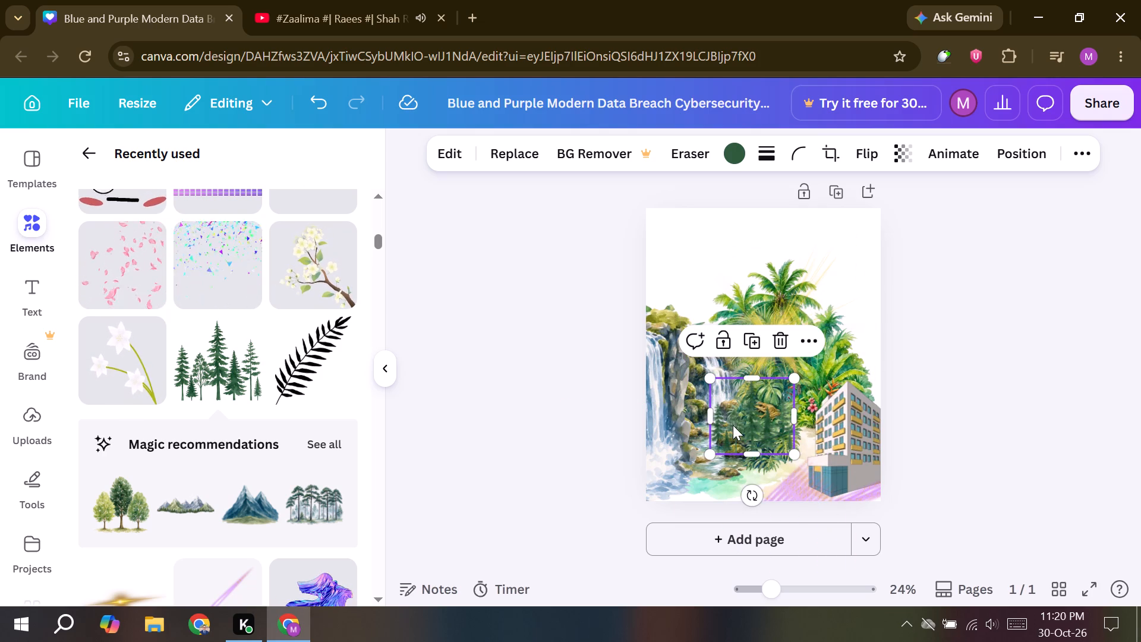
pyautogui.moveTo(733, 427); pyautogui.dragTo(753, 424)
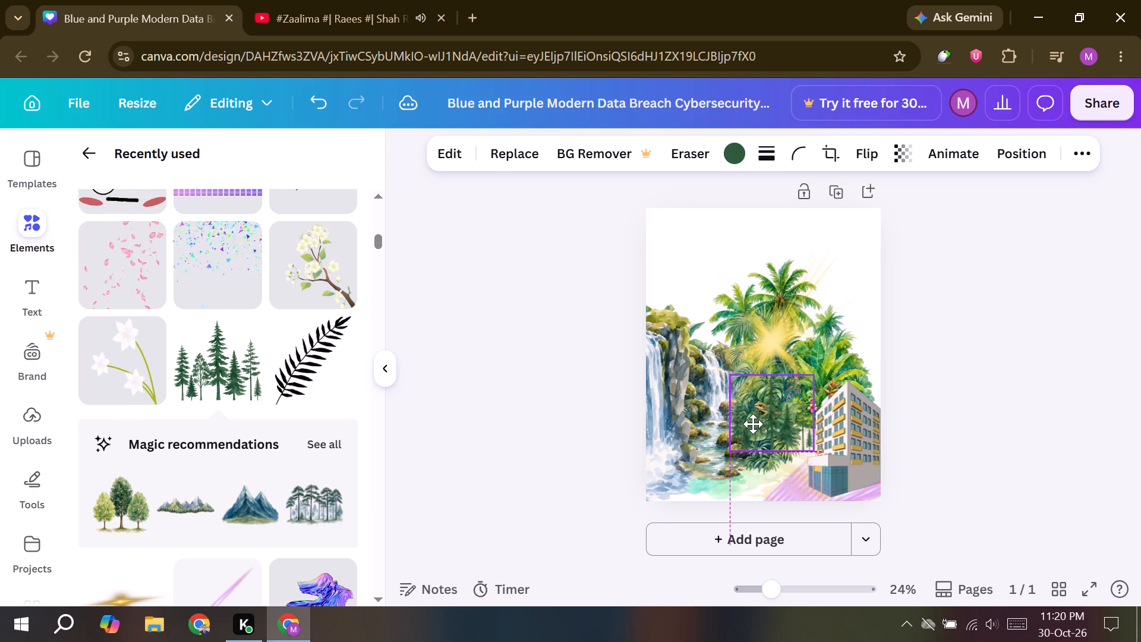
pyautogui.moveTo(753, 424); pyautogui.dragTo(748, 426)
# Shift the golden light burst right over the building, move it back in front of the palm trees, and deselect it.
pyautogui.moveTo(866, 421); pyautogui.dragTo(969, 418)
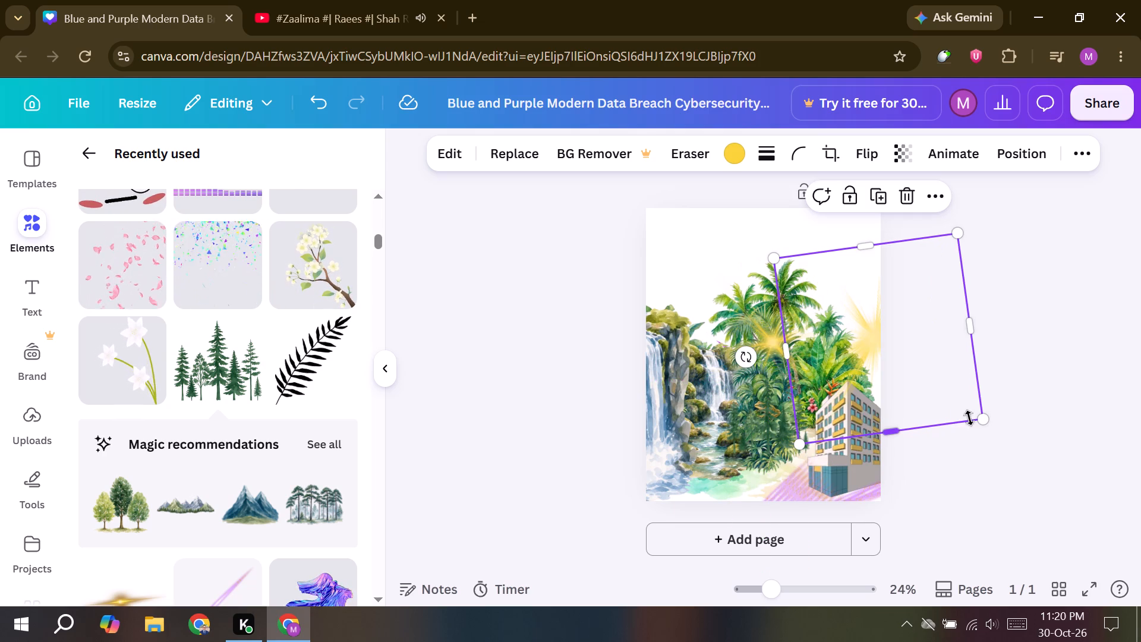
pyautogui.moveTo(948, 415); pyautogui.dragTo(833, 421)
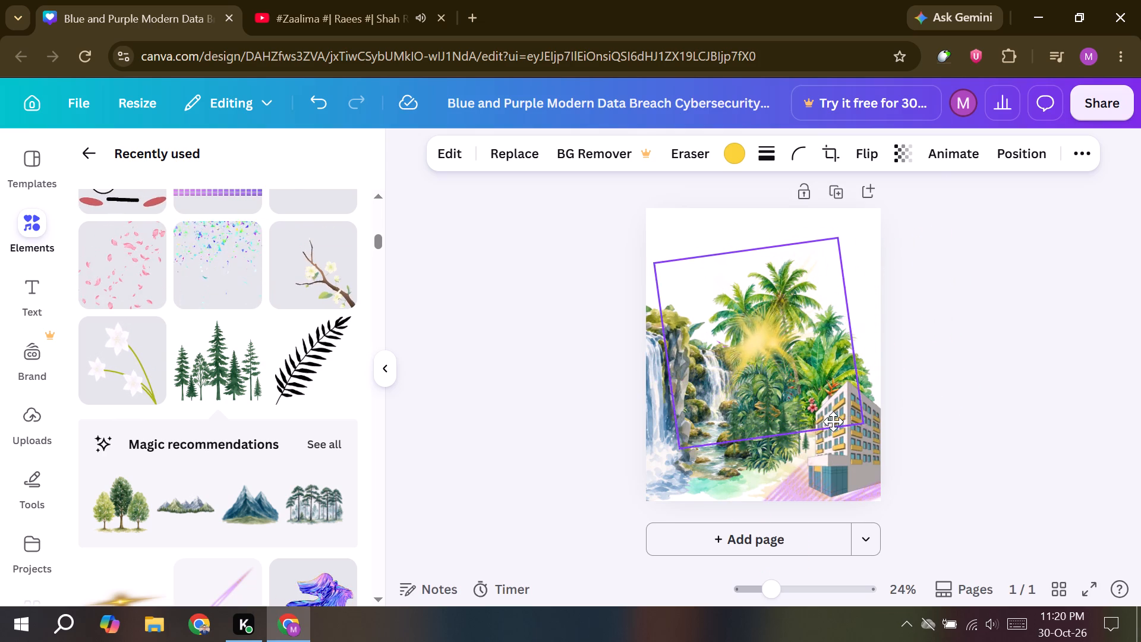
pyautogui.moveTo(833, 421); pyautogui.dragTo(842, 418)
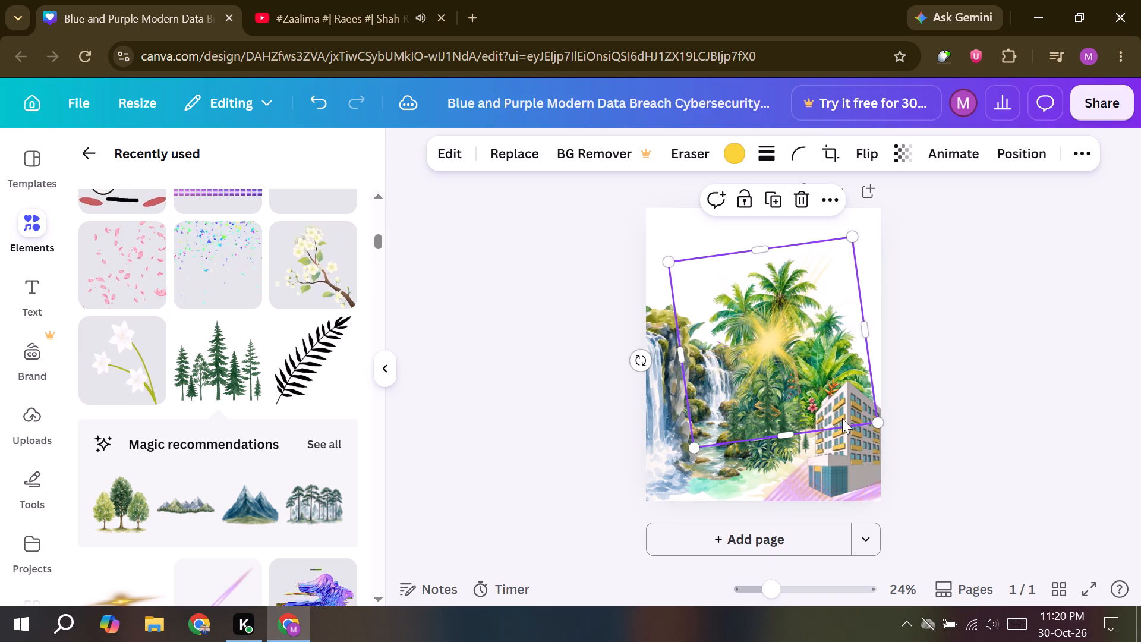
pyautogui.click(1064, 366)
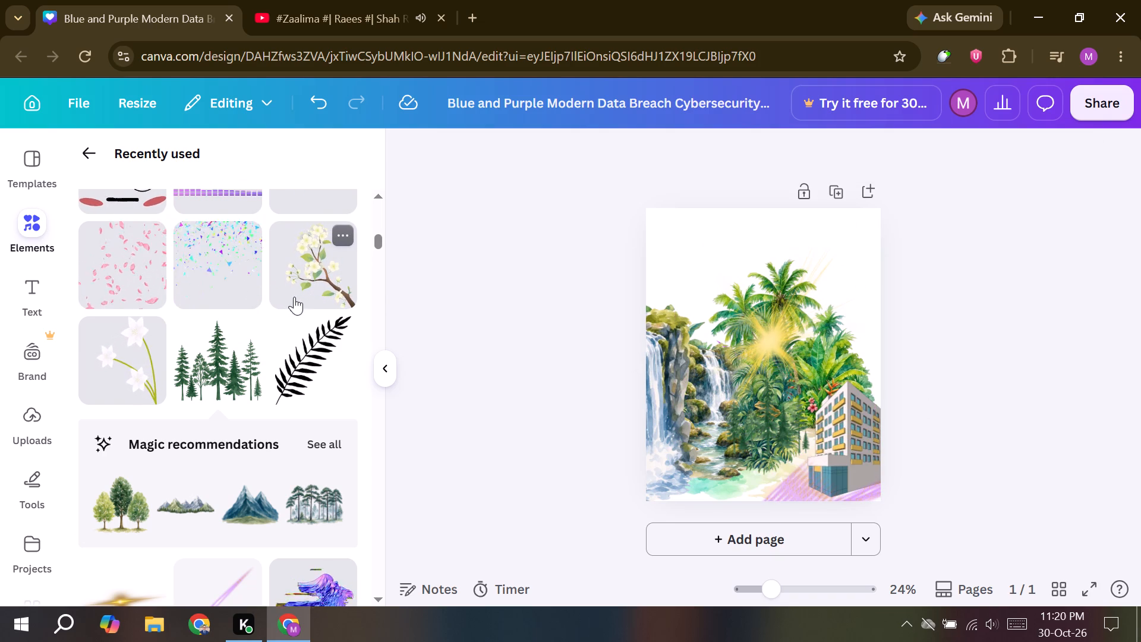
# Add the recommended three-tree group, scaled down to less than half size, over the jungle foliage beside the building, and deselect it.
pyautogui.click(97, 504)
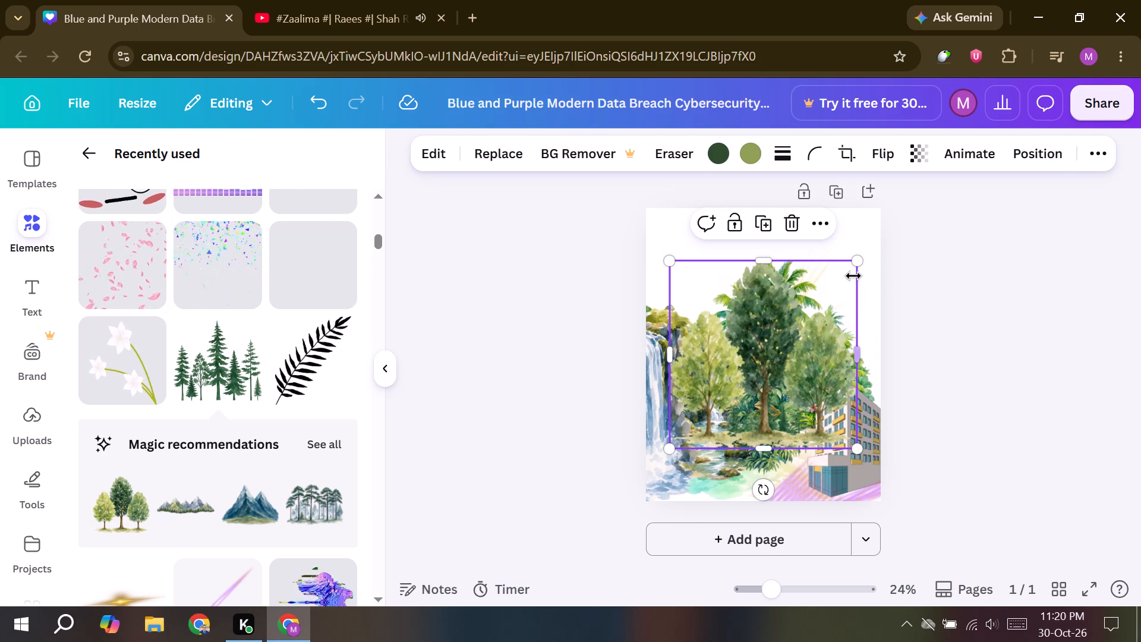
pyautogui.moveTo(855, 259); pyautogui.dragTo(817, 336)
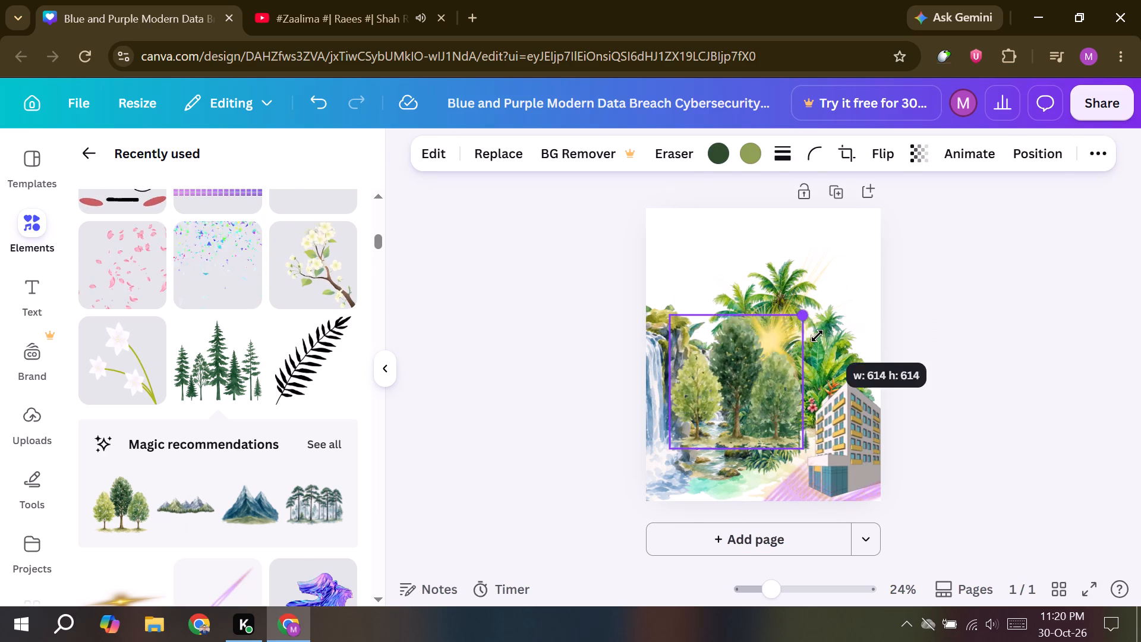
pyautogui.moveTo(817, 336); pyautogui.dragTo(776, 393)
pyautogui.moveTo(723, 402); pyautogui.dragTo(743, 405)
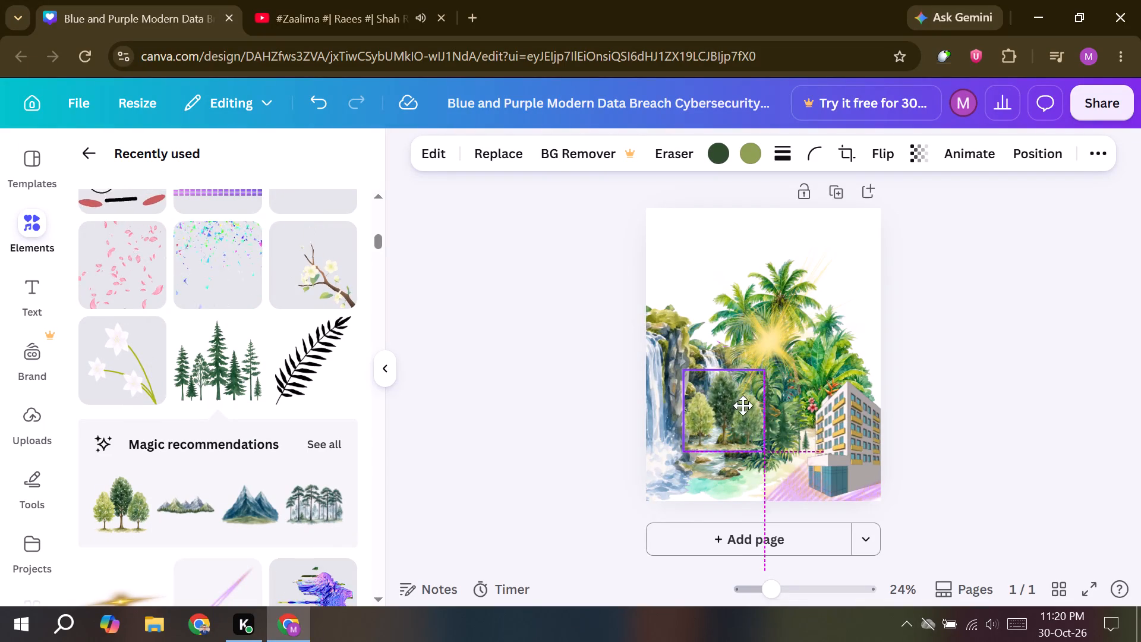
pyautogui.moveTo(743, 405); pyautogui.dragTo(781, 411)
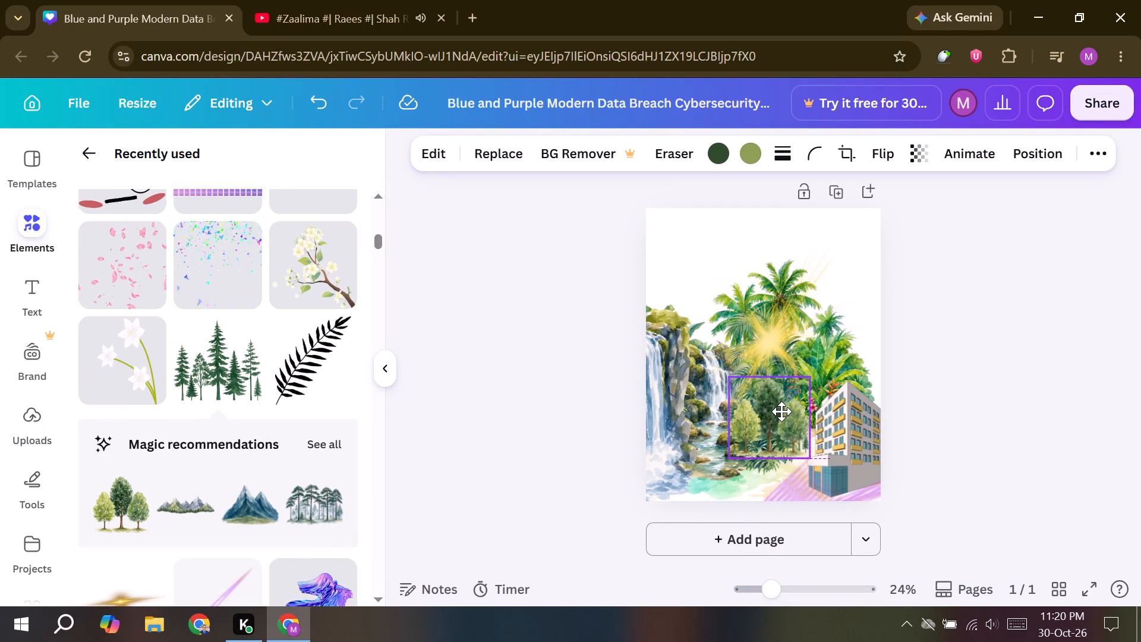
pyautogui.moveTo(781, 411); pyautogui.dragTo(778, 413)
pyautogui.click(998, 383)
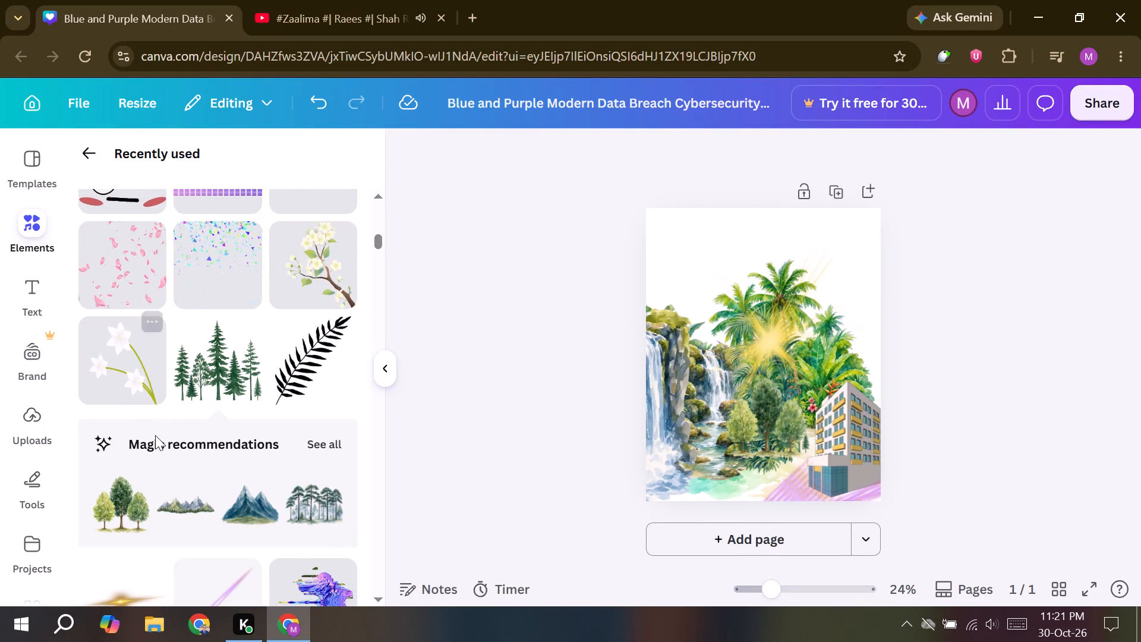
# Add the recommended blue mountain graphic and place it in the page's upper-right corner, partly beyond the edges.
pyautogui.click(222, 511)
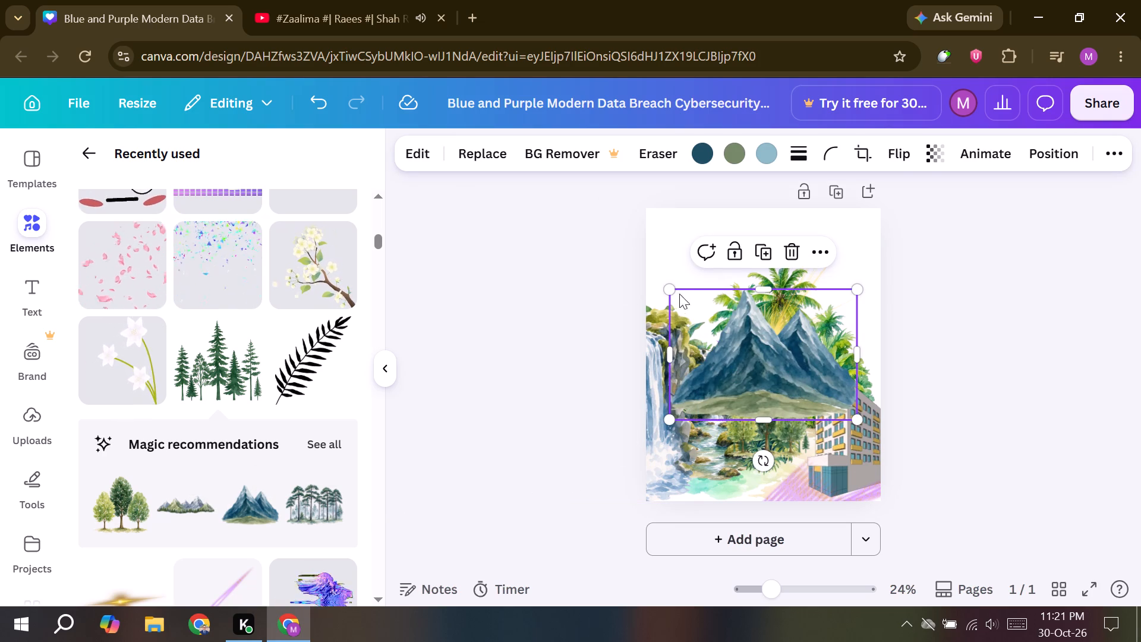
pyautogui.moveTo(715, 337); pyautogui.dragTo(835, 222)
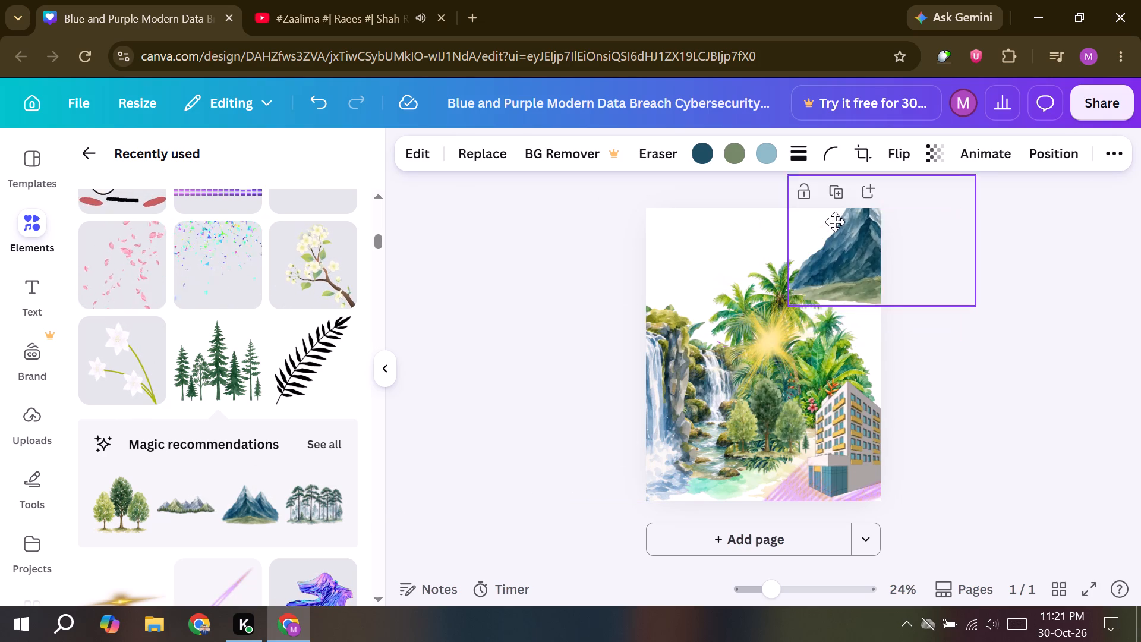
pyautogui.moveTo(835, 222); pyautogui.dragTo(841, 215)
# Move the tall front waterfall from the page's left edge to the bottom center, overhanging the bottom edge.
pyautogui.moveTo(663, 374); pyautogui.dragTo(717, 417)
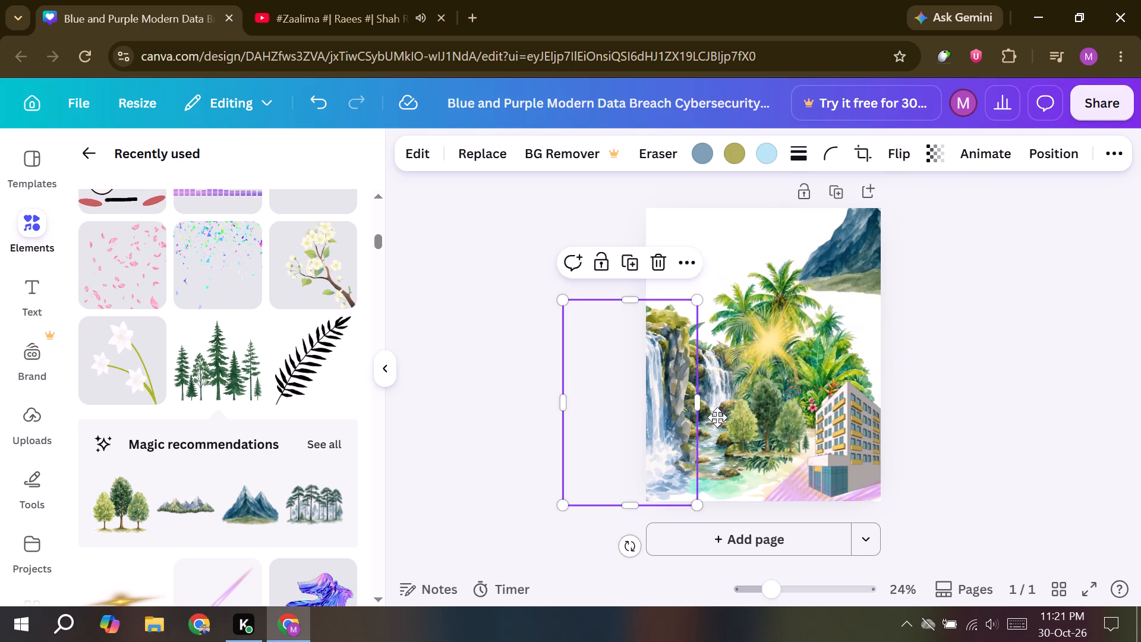
pyautogui.moveTo(717, 417); pyautogui.dragTo(800, 475)
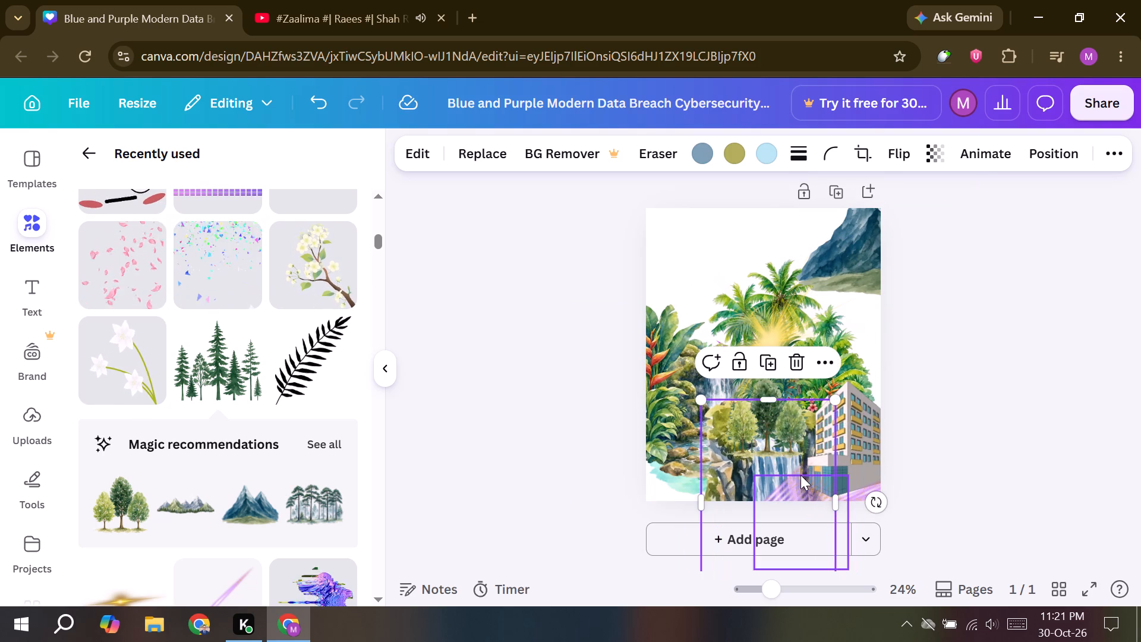
# Move the jungle stream-and-waterfall graphic with red flowers down to the page's lower-left area, overhanging the bottom edge.
pyautogui.moveTo(658, 391); pyautogui.dragTo(685, 432)
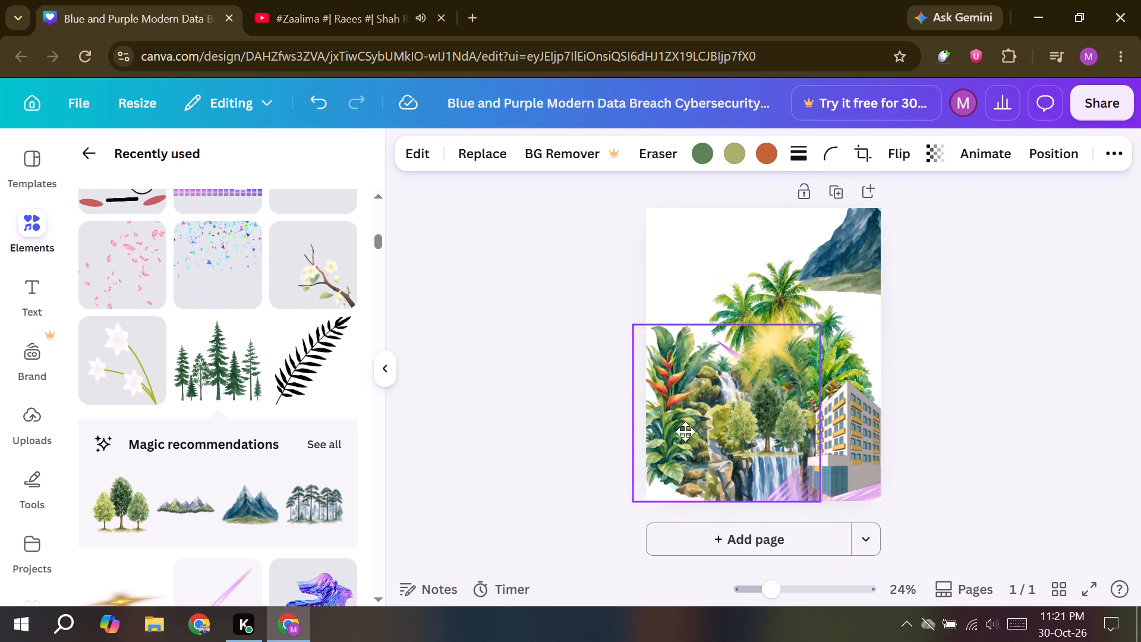
pyautogui.moveTo(685, 432); pyautogui.dragTo(720, 549)
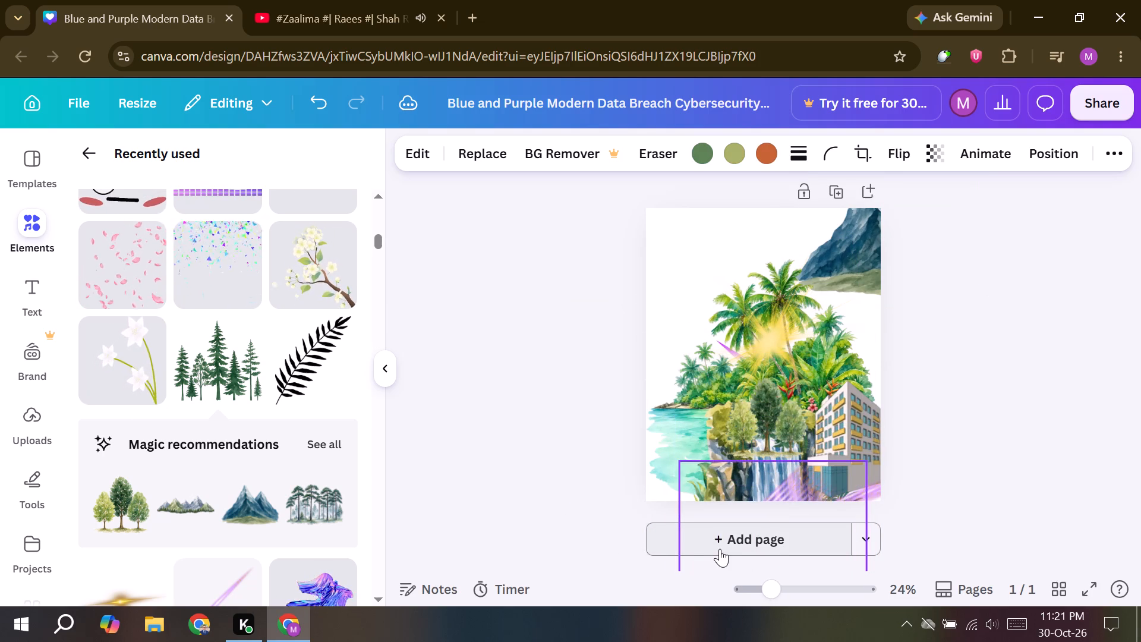
pyautogui.moveTo(720, 549); pyautogui.dragTo(679, 535)
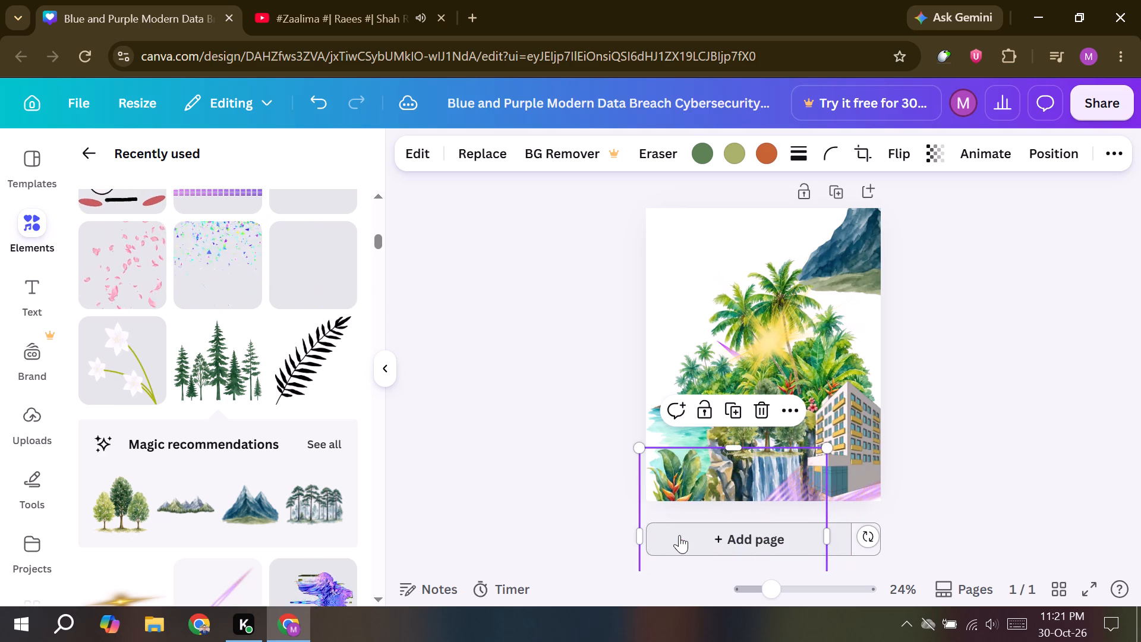
# Move the blue mountain graphic from the page's upper-right corner to the left edge, partly beyond the page, above the red flowers.
pyautogui.moveTo(819, 273); pyautogui.dragTo(655, 352)
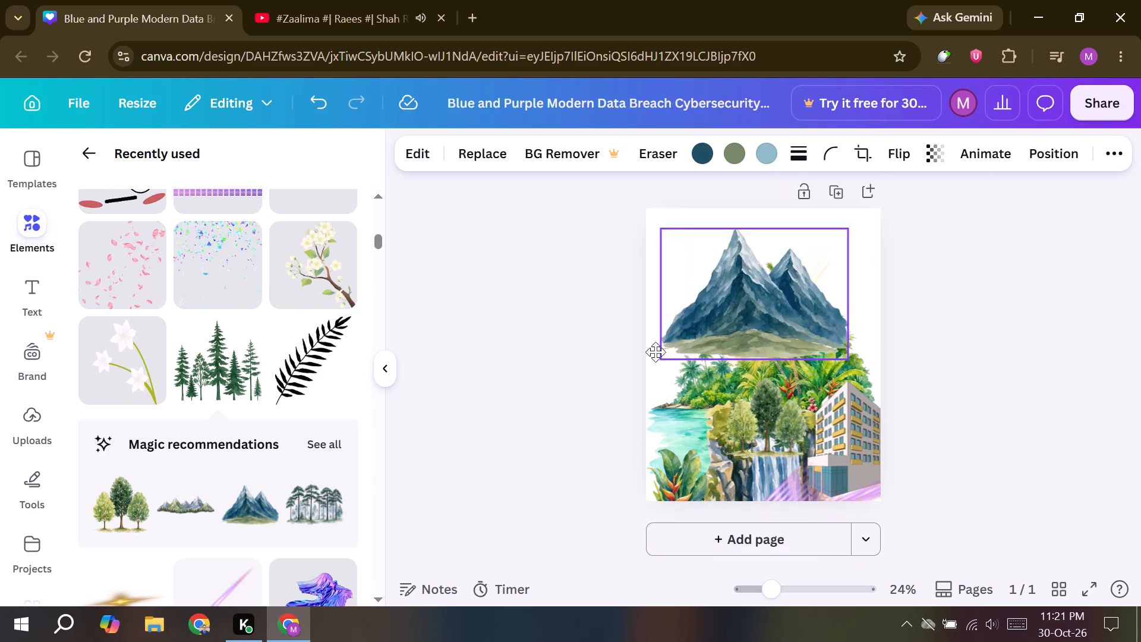
pyautogui.moveTo(655, 352); pyautogui.dragTo(562, 440)
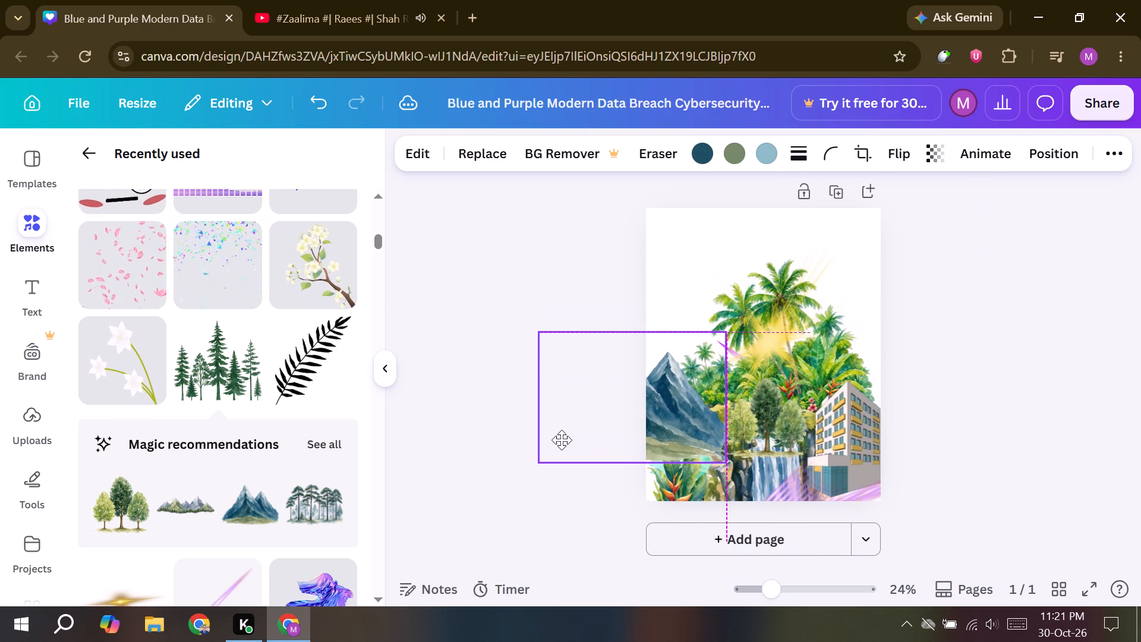
pyautogui.moveTo(562, 440); pyautogui.dragTo(551, 416)
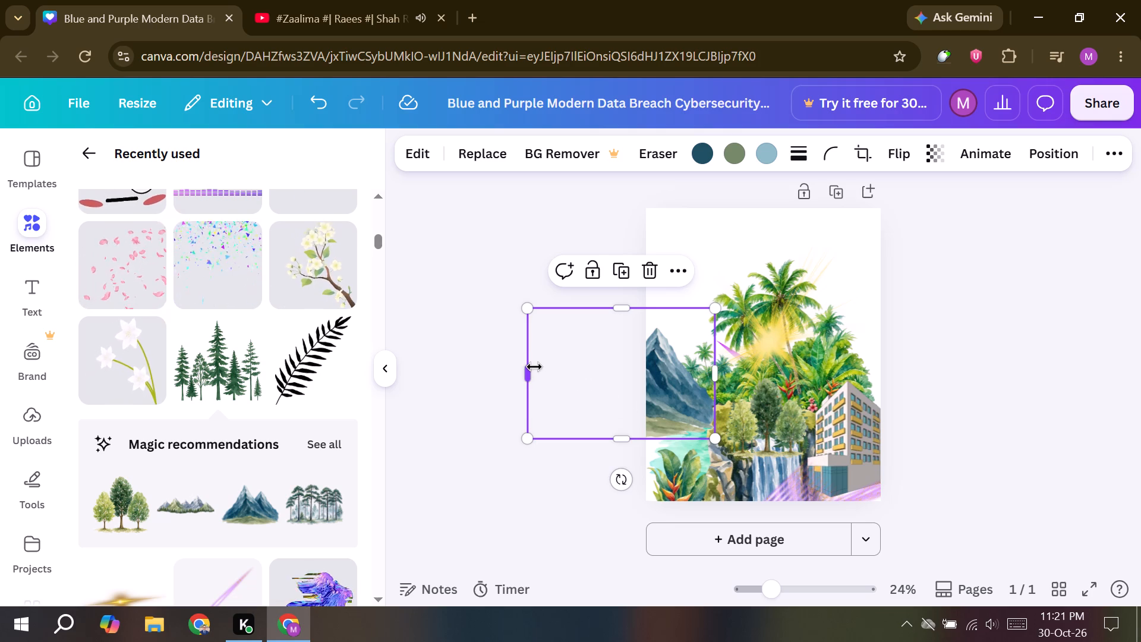
# Adjust the mountain graphic's side edges until it is about 960 wide at a height of 600.
pyautogui.moveTo(534, 372); pyautogui.dragTo(609, 379)
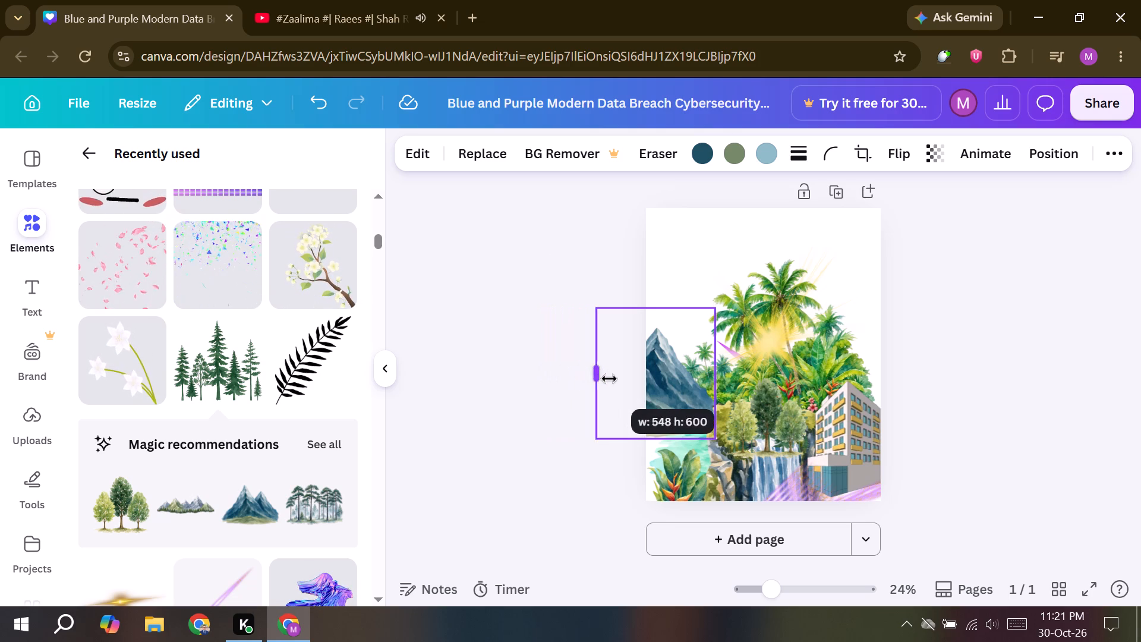
pyautogui.moveTo(609, 379); pyautogui.dragTo(652, 386)
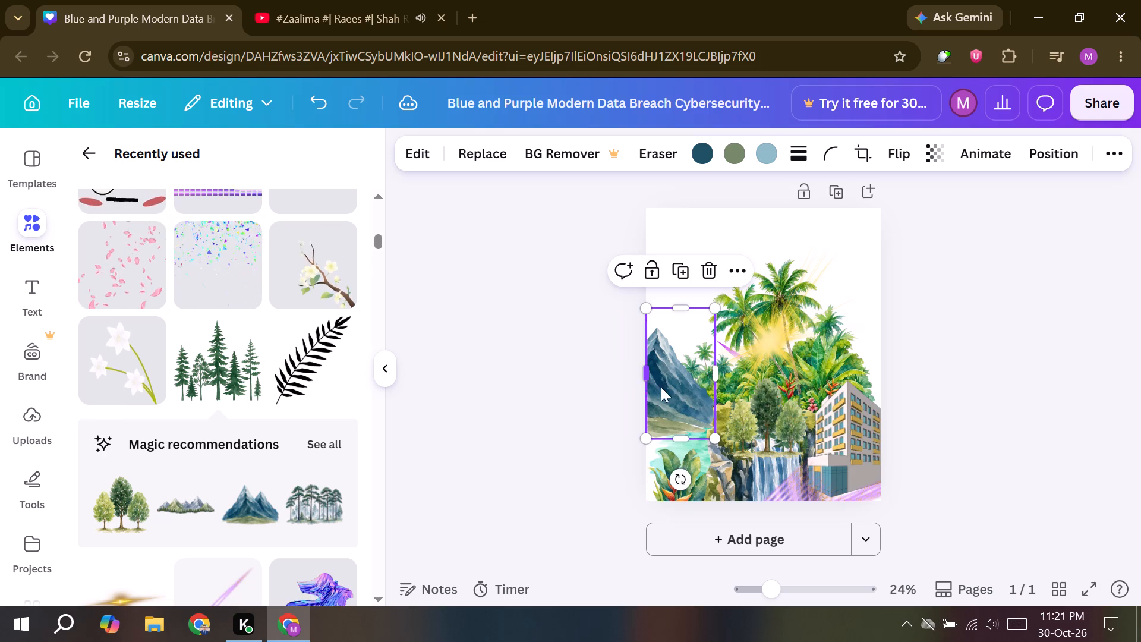
pyautogui.moveTo(718, 379); pyautogui.dragTo(724, 372)
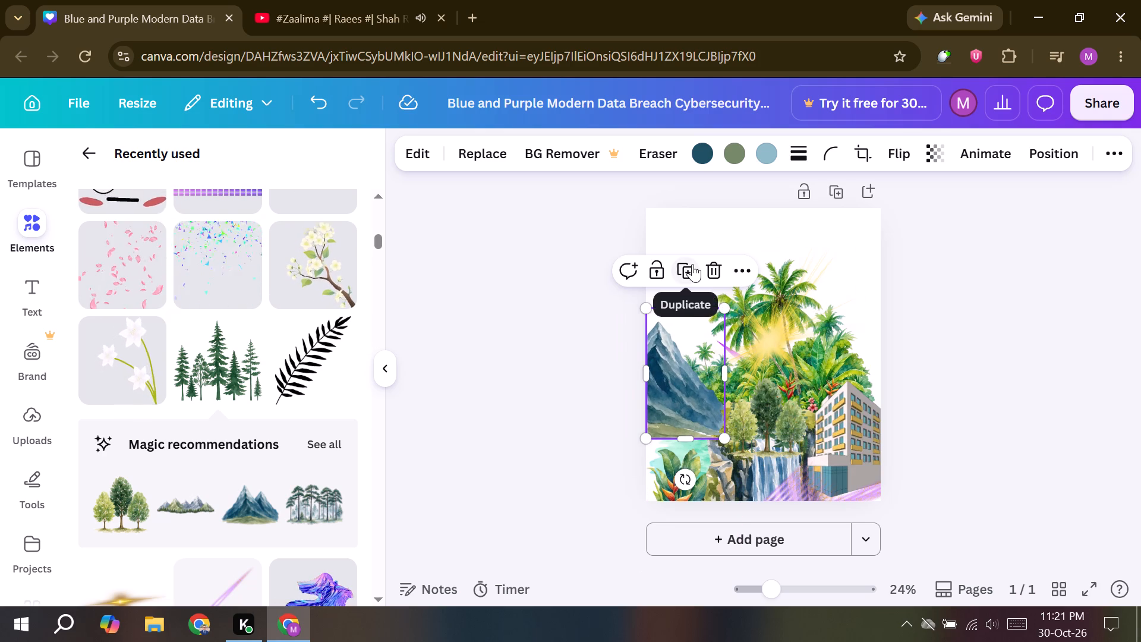
pyautogui.moveTo(648, 370); pyautogui.dragTo(560, 375)
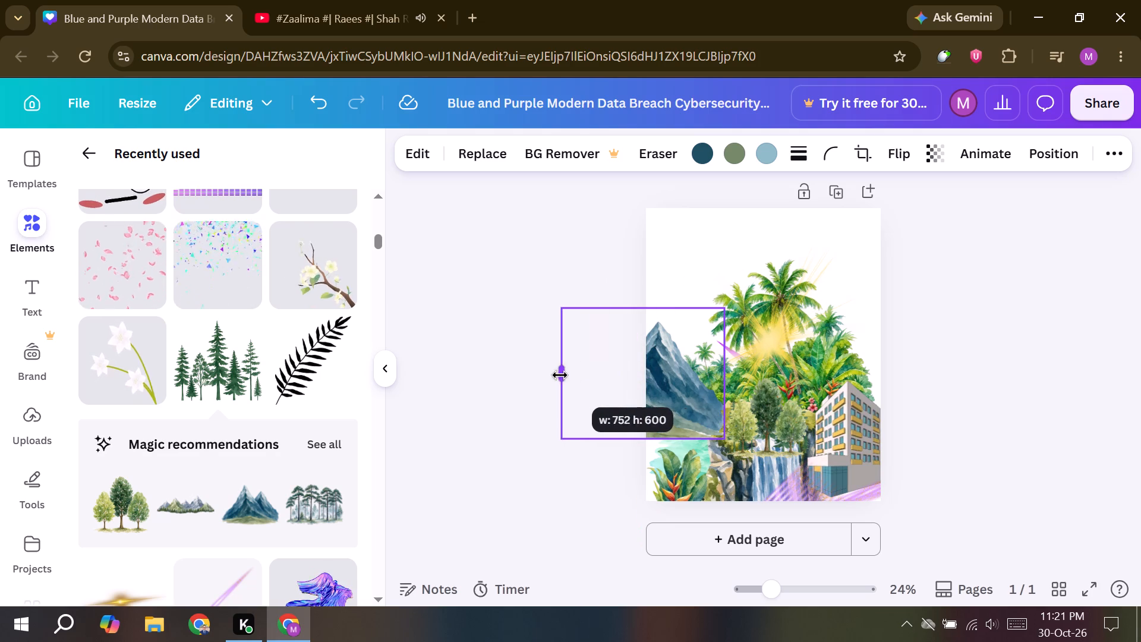
pyautogui.moveTo(560, 375); pyautogui.dragTo(509, 375)
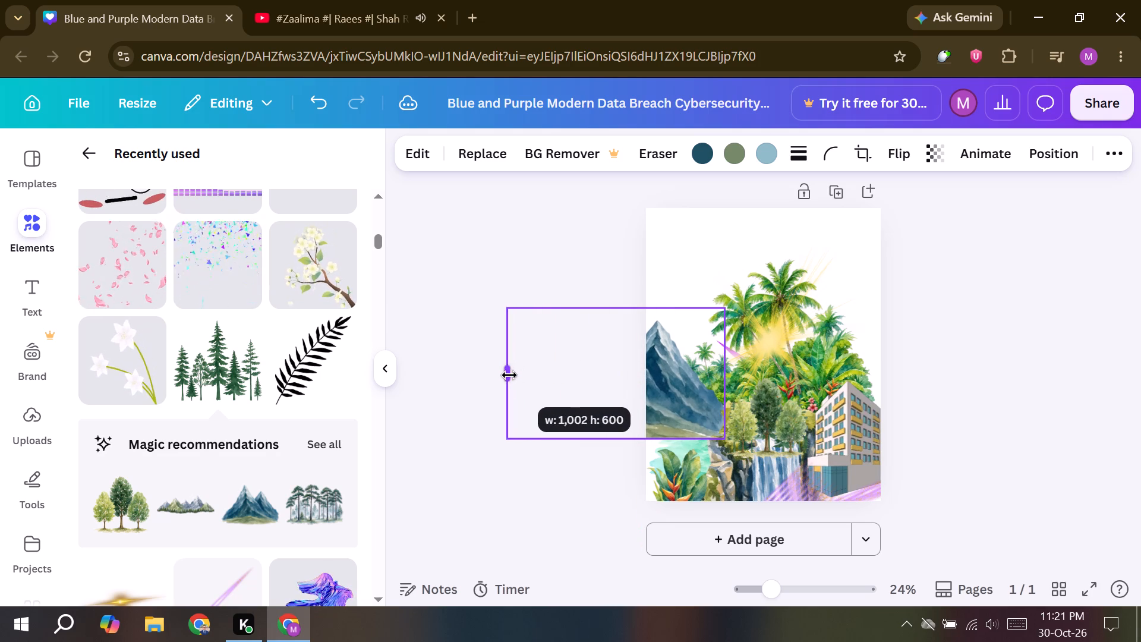
pyautogui.moveTo(509, 375); pyautogui.dragTo(517, 376)
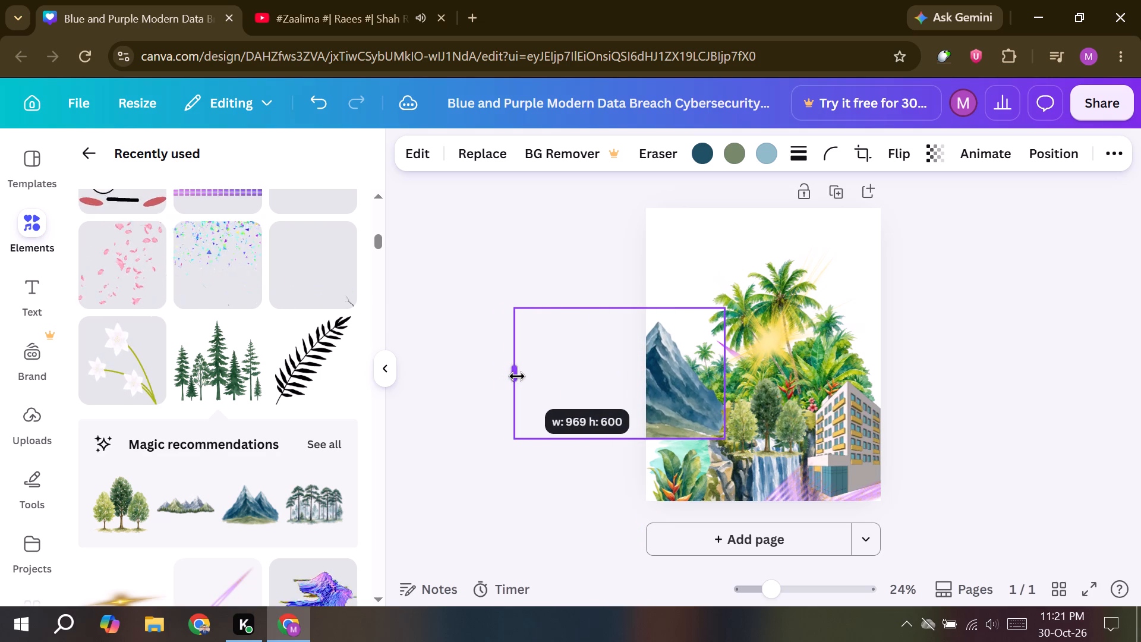
pyautogui.moveTo(517, 376); pyautogui.dragTo(518, 376)
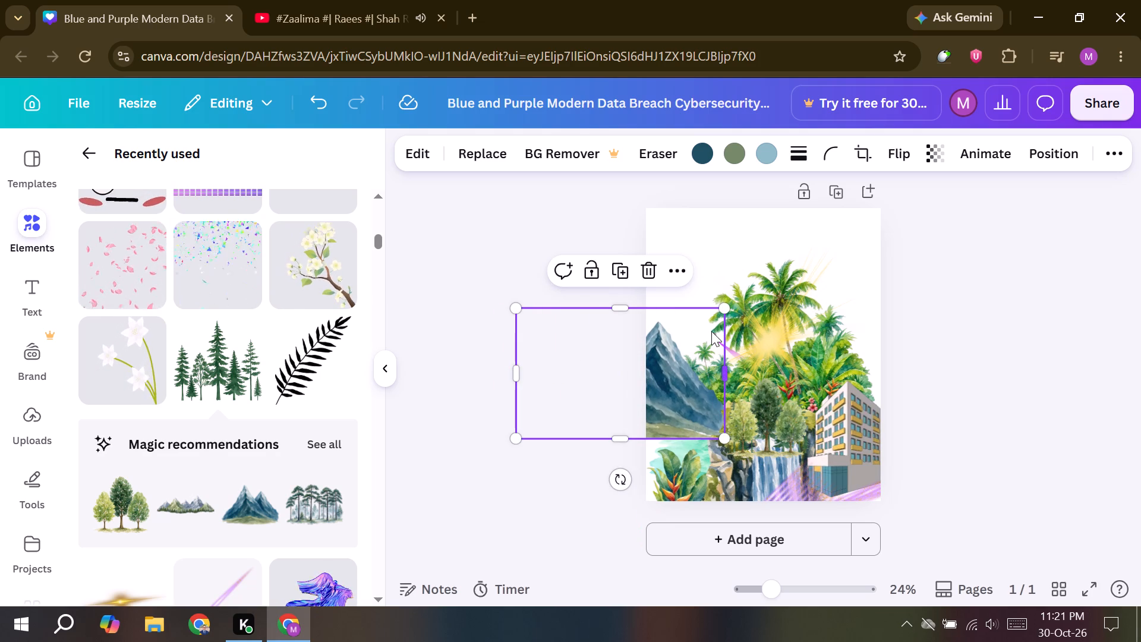
# Scale the mountain graphic proportionally to about 833 wide, overhanging the page's left edge beside the palms, and deselect it.
pyautogui.moveTo(518, 313); pyautogui.dragTo(627, 379)
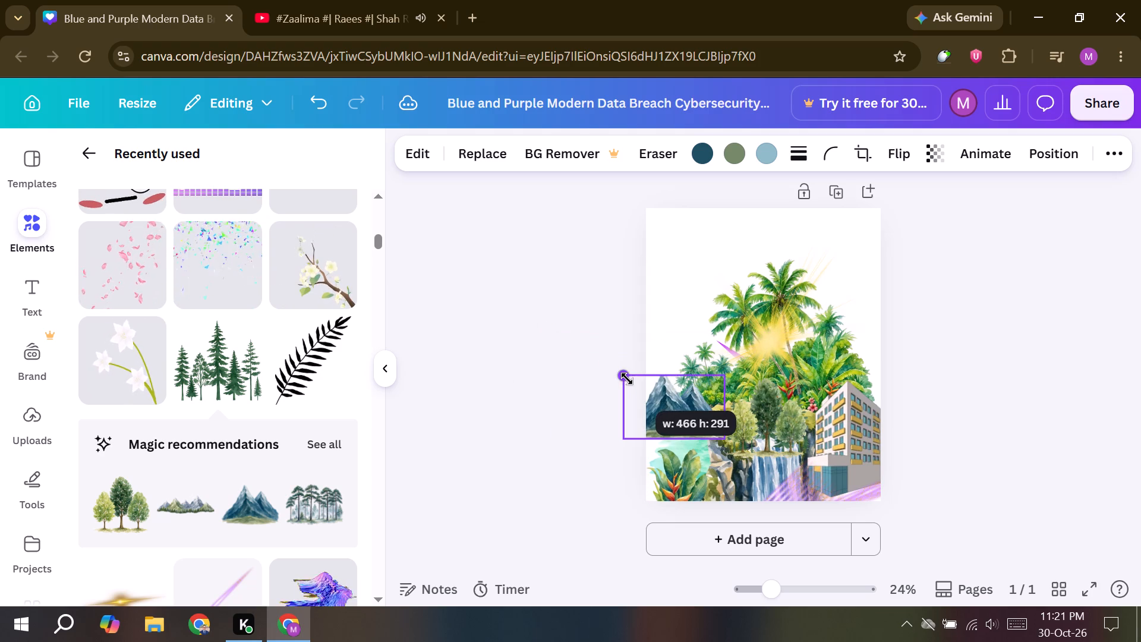
pyautogui.moveTo(627, 379); pyautogui.dragTo(639, 379)
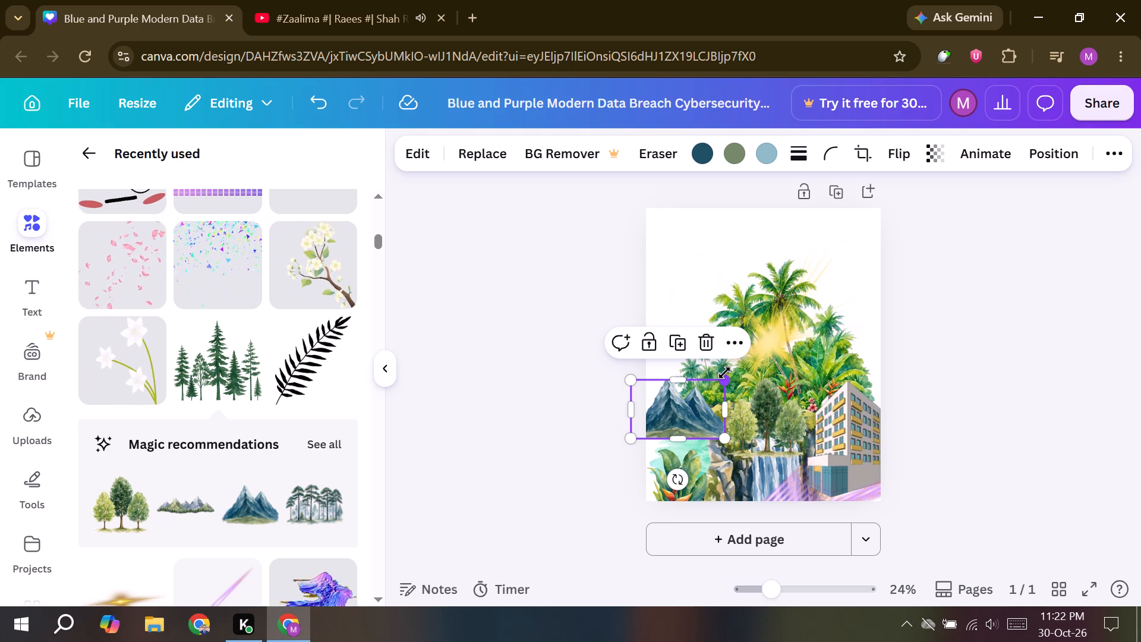
pyautogui.moveTo(724, 373); pyautogui.dragTo(749, 310)
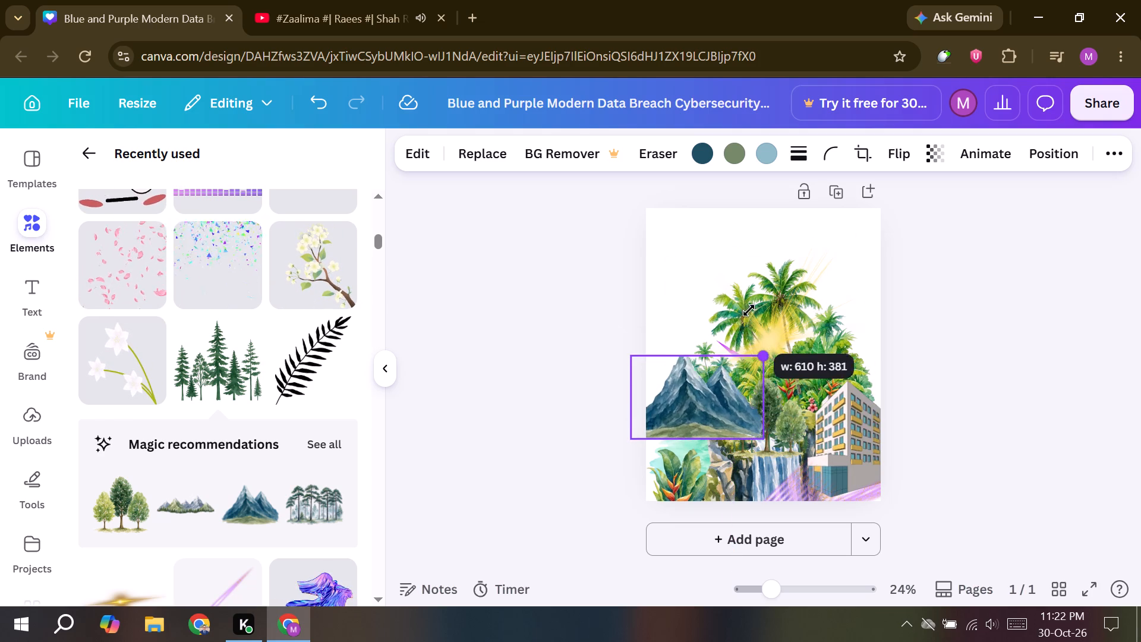
pyautogui.moveTo(749, 310); pyautogui.dragTo(749, 308)
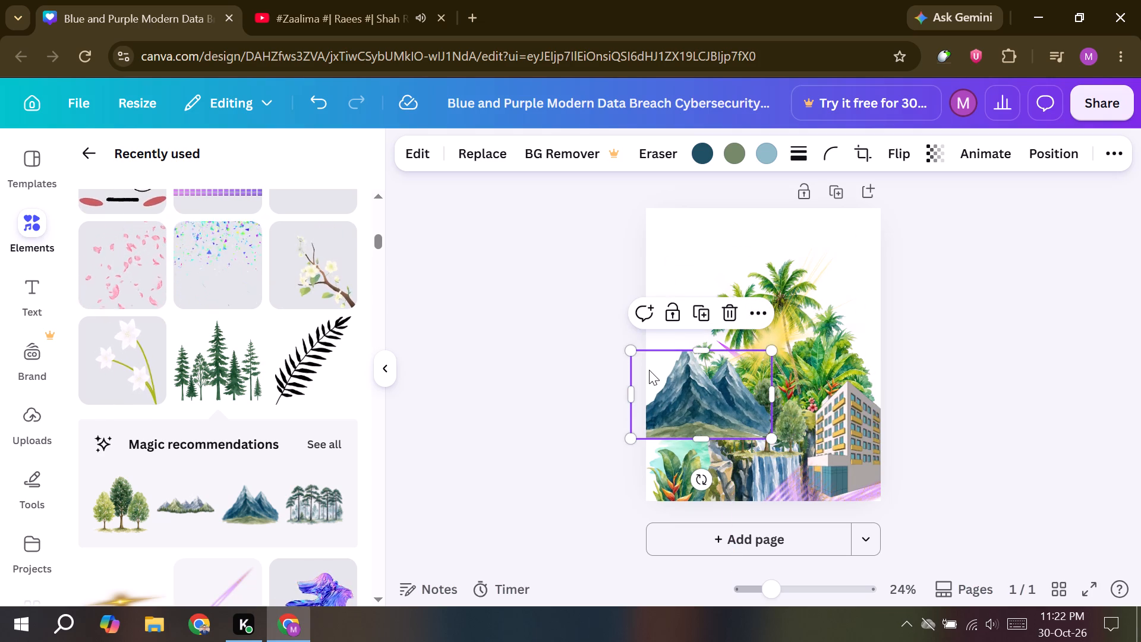
pyautogui.click(673, 381)
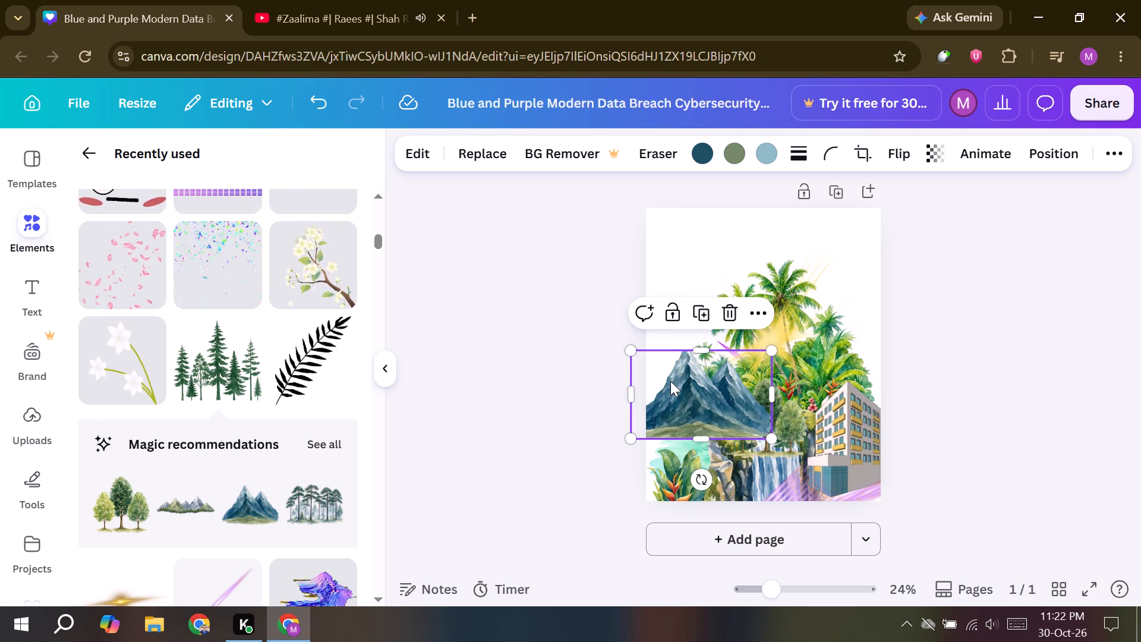
pyautogui.moveTo(673, 381); pyautogui.dragTo(664, 376)
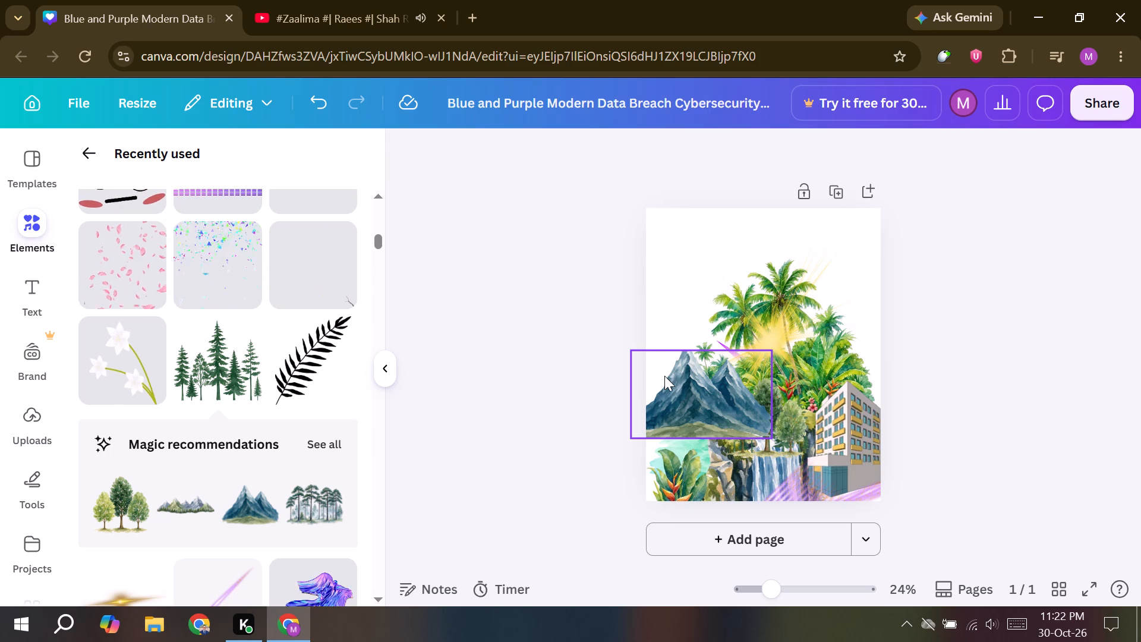
pyautogui.moveTo(670, 386); pyautogui.dragTo(660, 385)
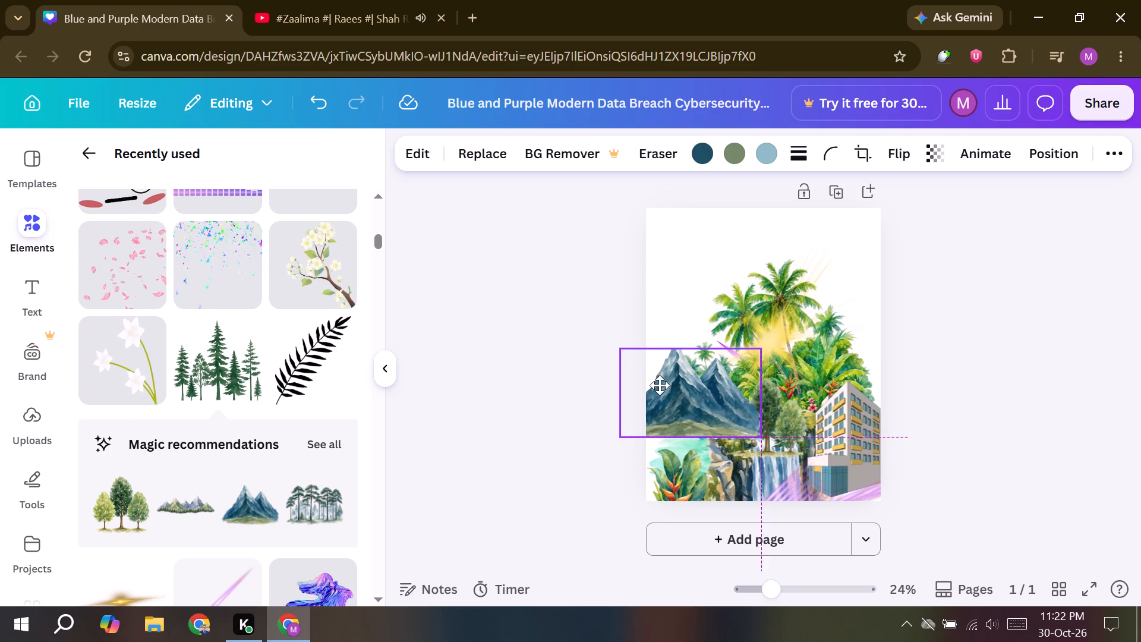
pyautogui.moveTo(660, 385); pyautogui.dragTo(654, 379)
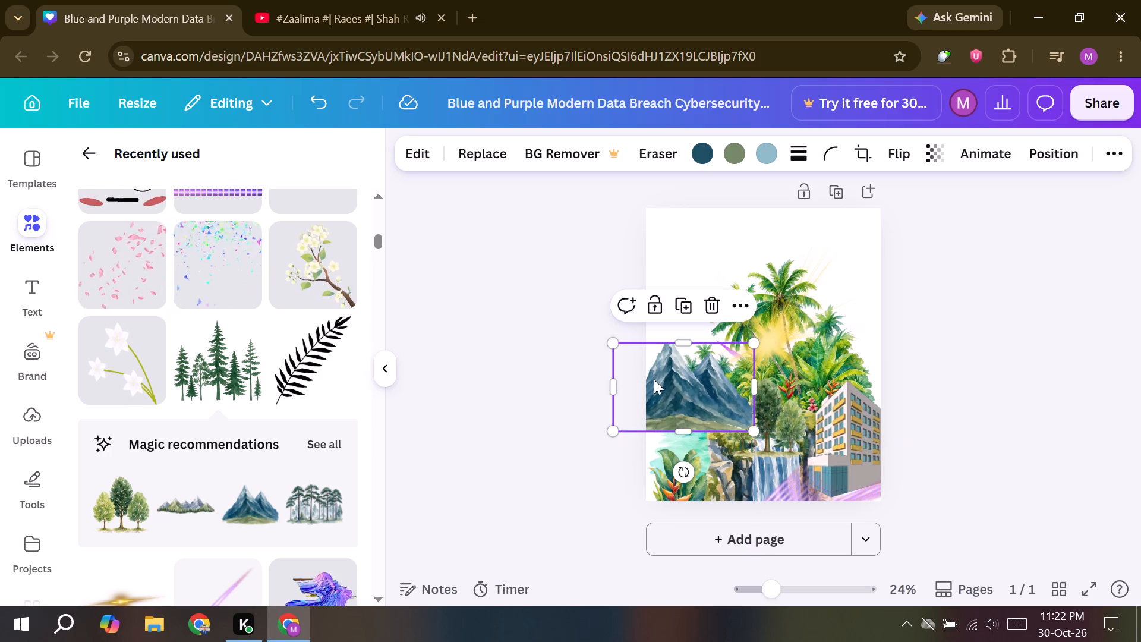
pyautogui.moveTo(757, 343); pyautogui.dragTo(776, 291)
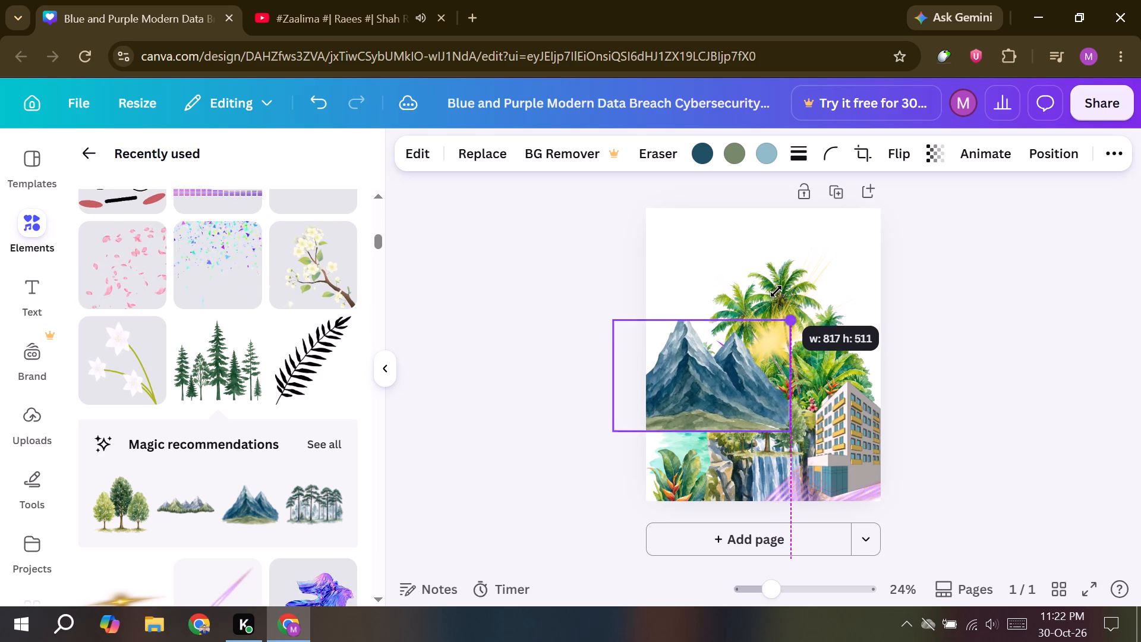
pyautogui.moveTo(776, 291); pyautogui.dragTo(774, 287)
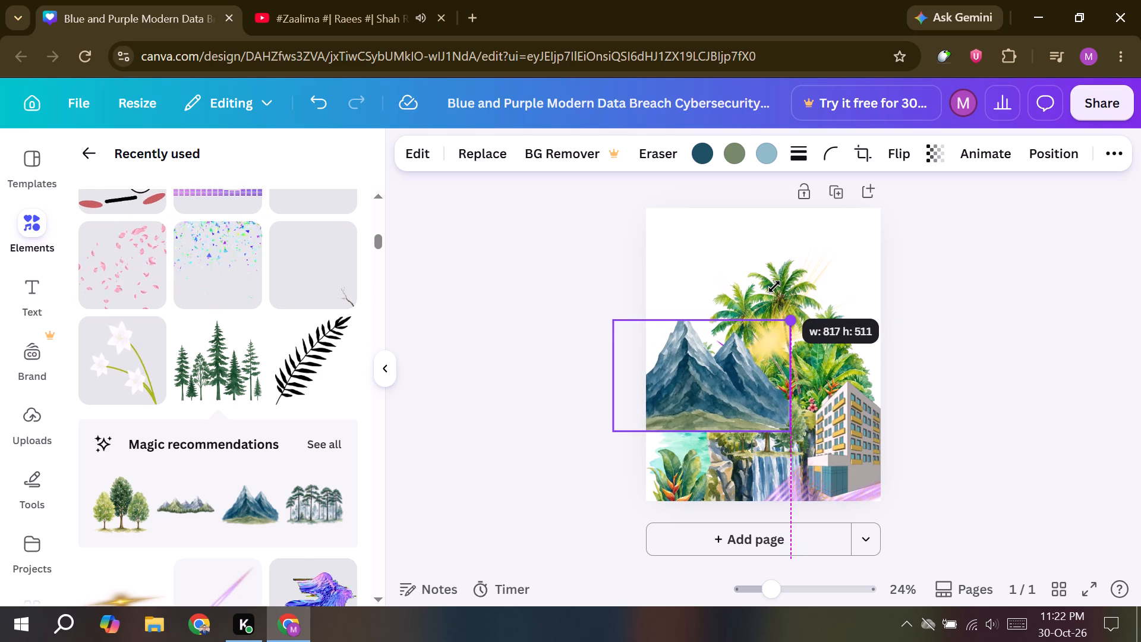
pyautogui.moveTo(774, 287); pyautogui.dragTo(776, 287)
pyautogui.click(1026, 282)
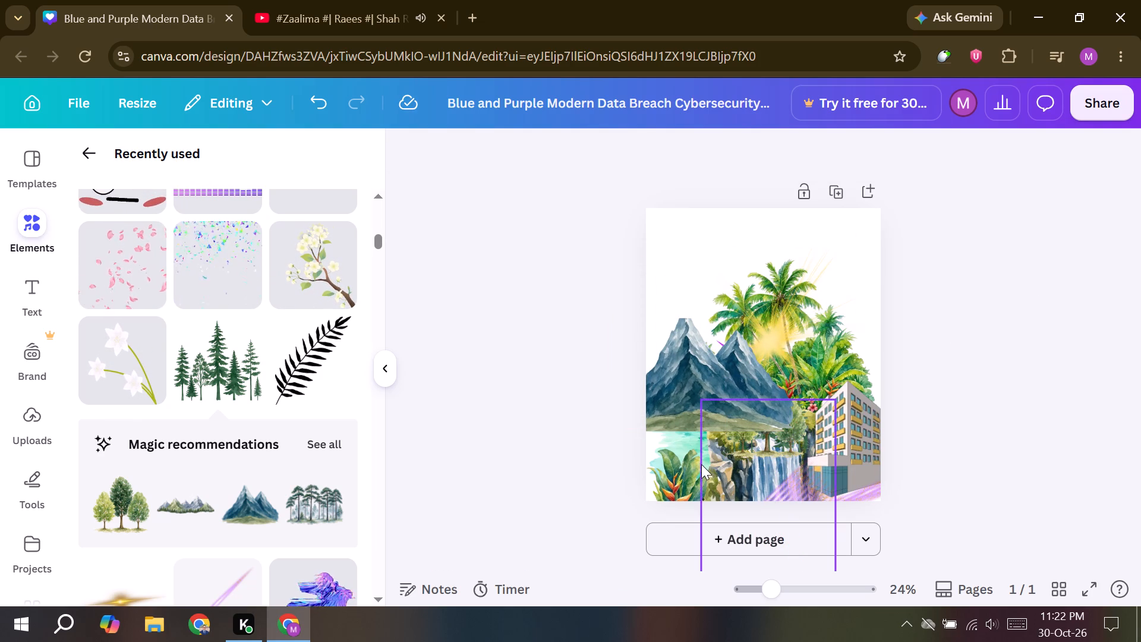
# Take the red-flowered jungle graphic and the tall front waterfall off the page past its bottom edge.
pyautogui.moveTo(695, 464); pyautogui.dragTo(717, 405)
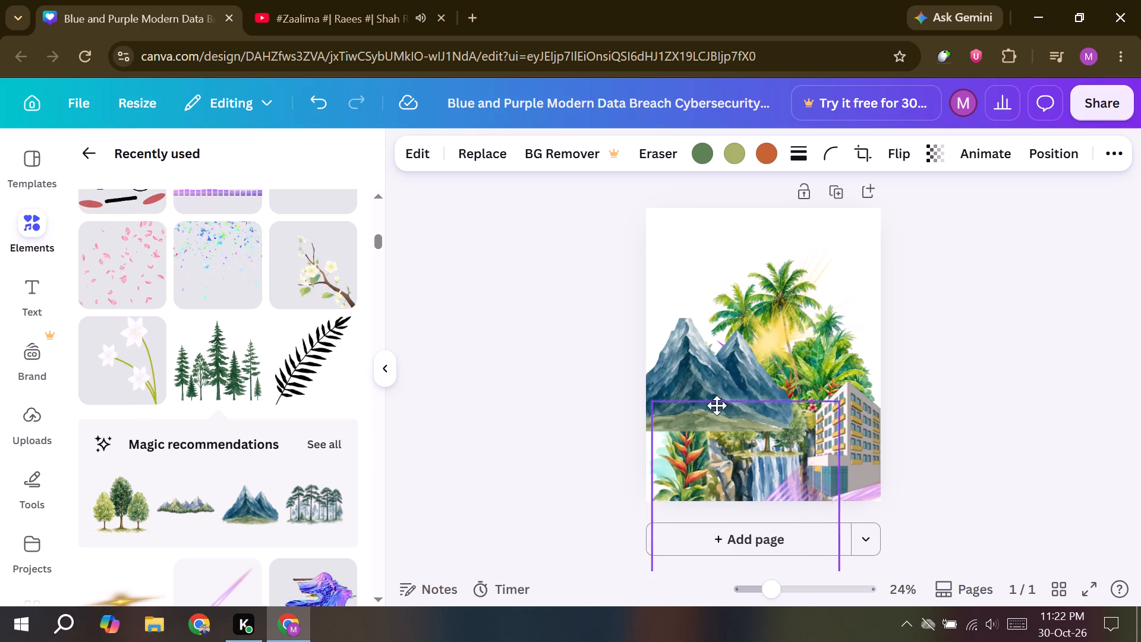
pyautogui.moveTo(717, 405); pyautogui.dragTo(690, 437)
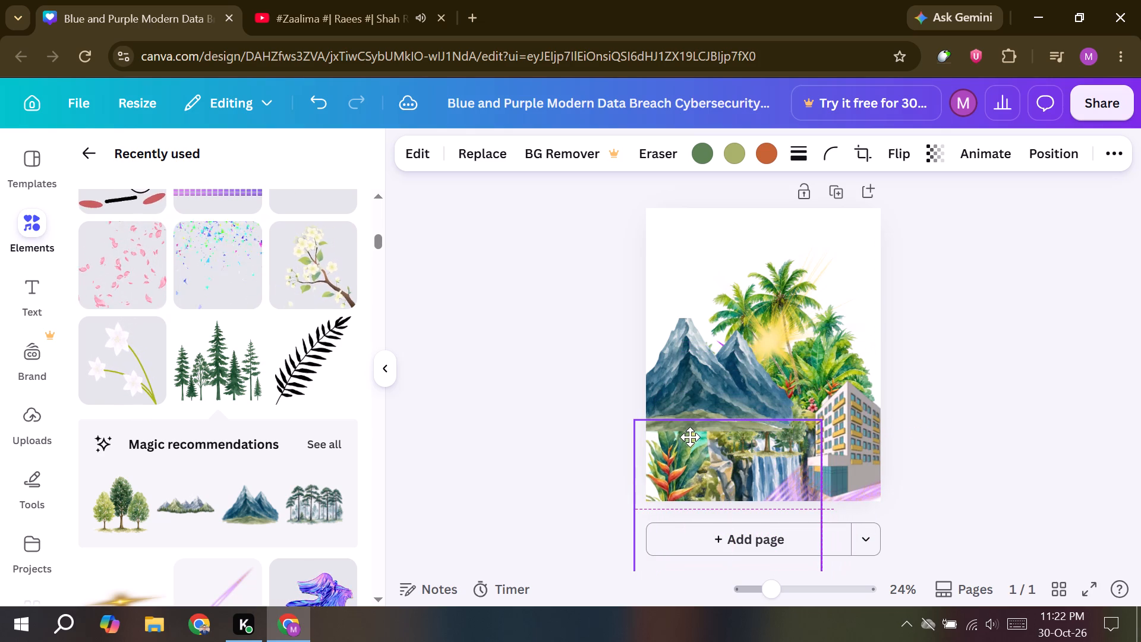
pyautogui.moveTo(690, 437); pyautogui.dragTo(653, 612)
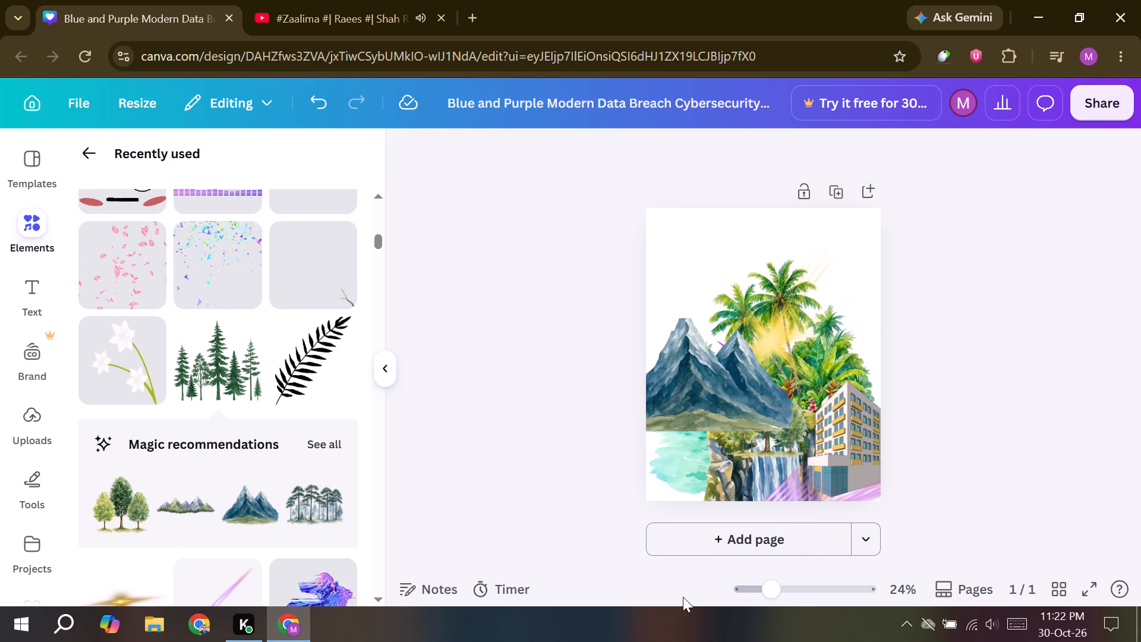
pyautogui.moveTo(714, 479); pyautogui.dragTo(704, 501)
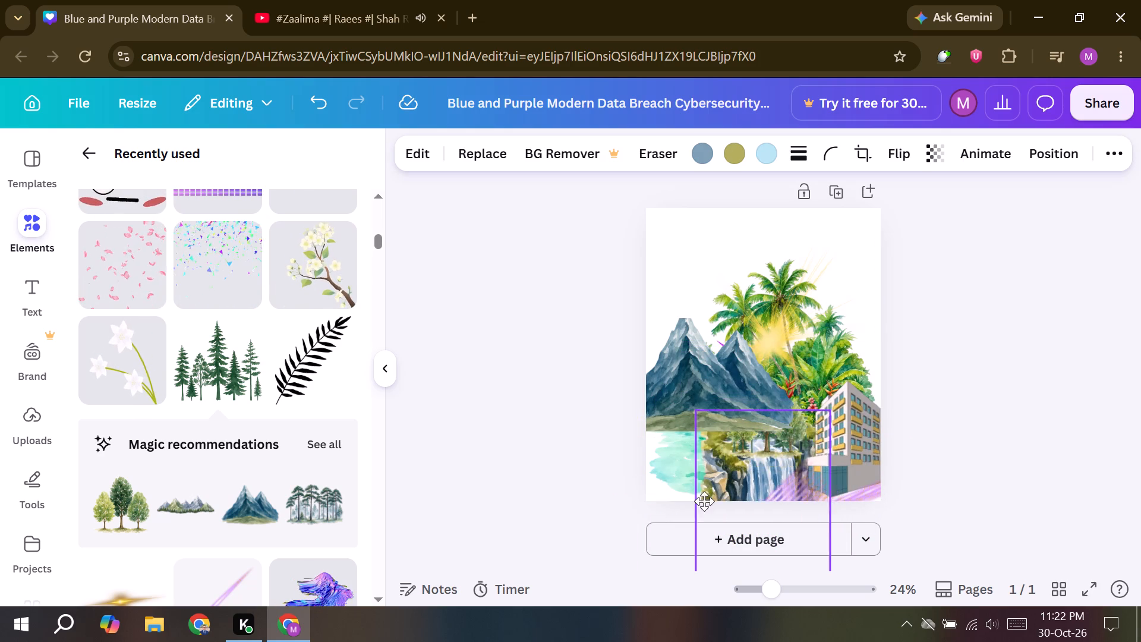
pyautogui.moveTo(704, 501); pyautogui.dragTo(549, 641)
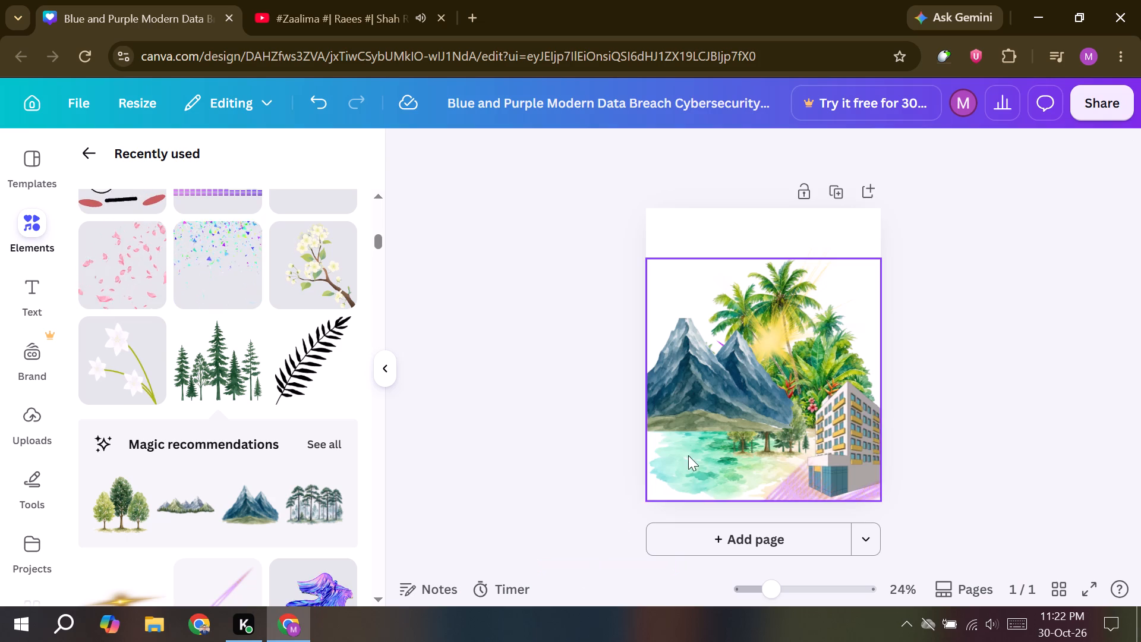
# Shift the mountain graphic slightly to the right above the turquoise water and deselect it.
pyautogui.moveTo(686, 424); pyautogui.dragTo(698, 423)
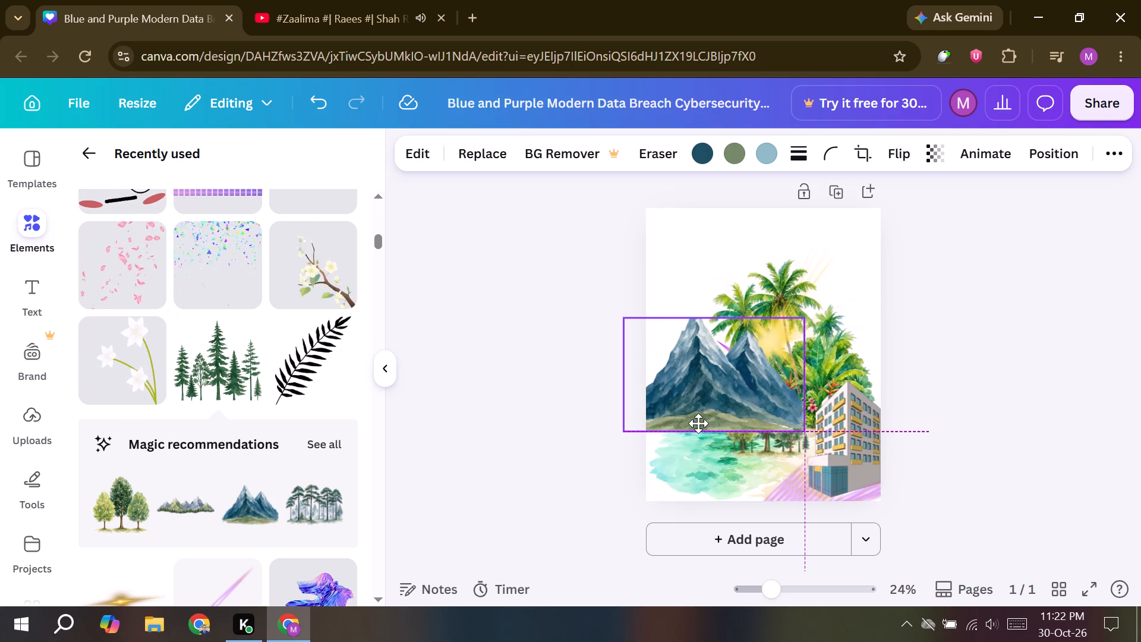
pyautogui.moveTo(698, 423); pyautogui.dragTo(697, 422)
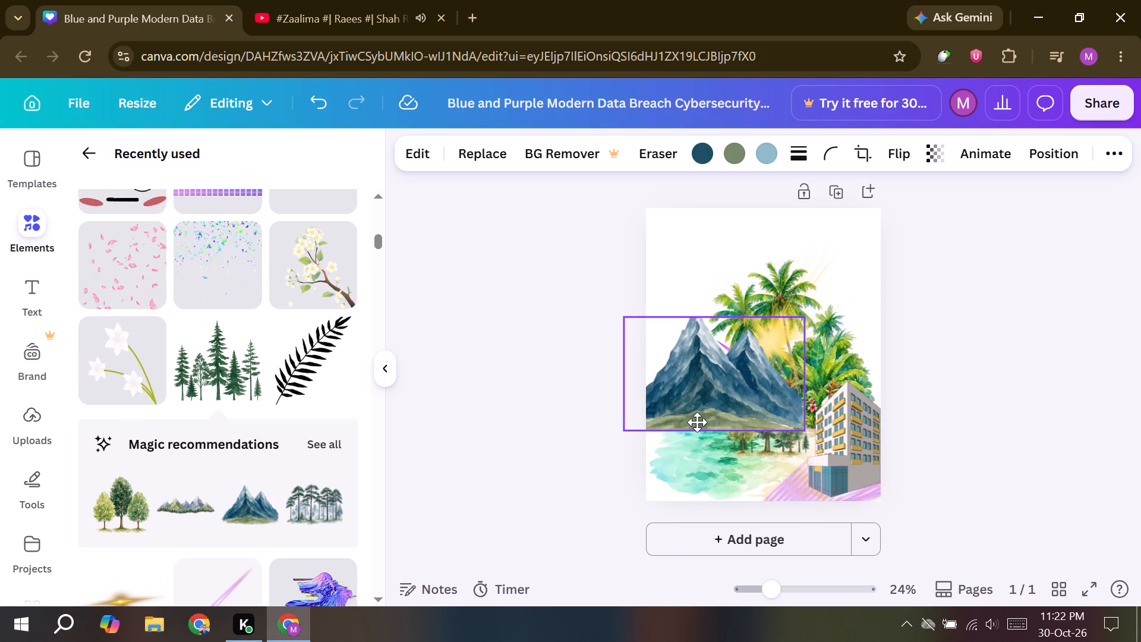
pyautogui.moveTo(697, 422); pyautogui.dragTo(692, 421)
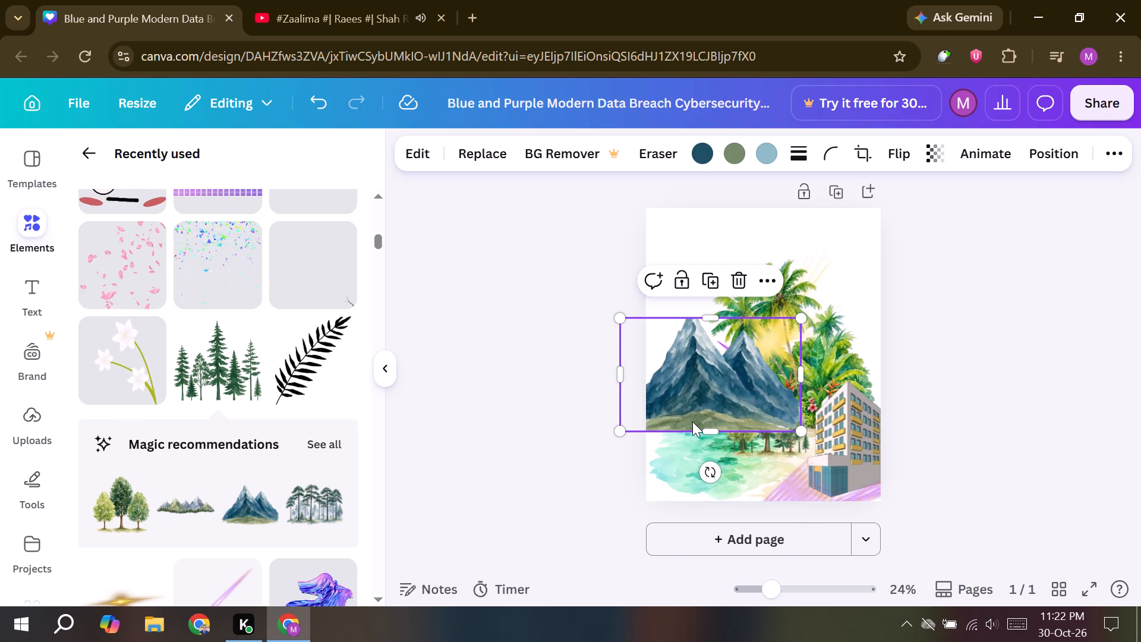
pyautogui.click(1129, 391)
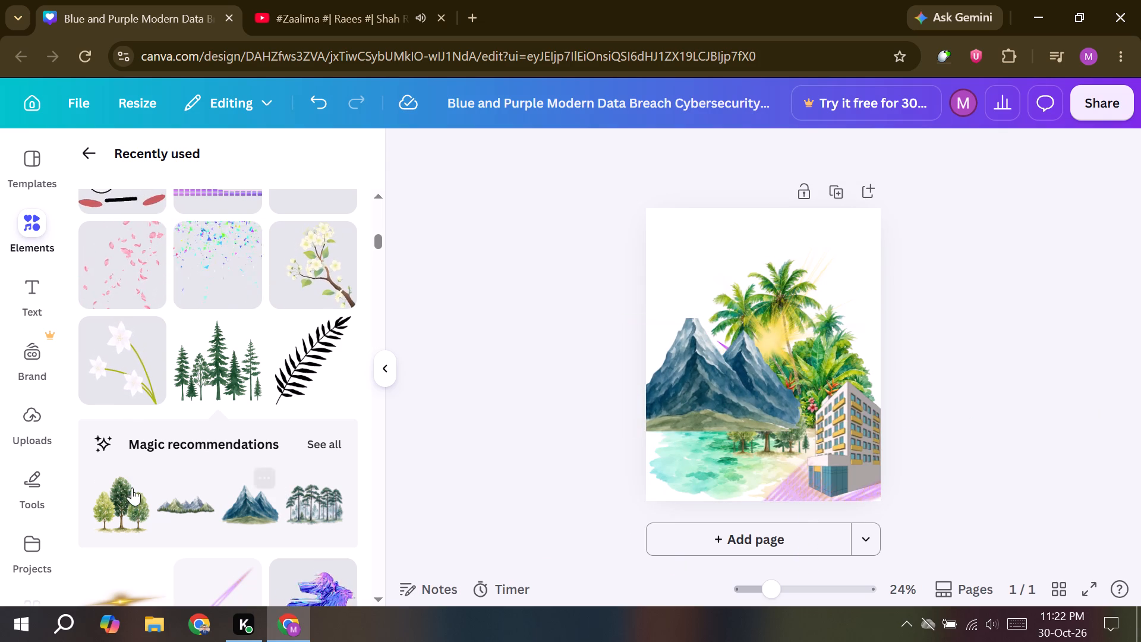
# Raise the mountain graphic's top edge so its highest peak reaches almost the height of the palm crowns, and deselect it.
pyautogui.click(778, 374)
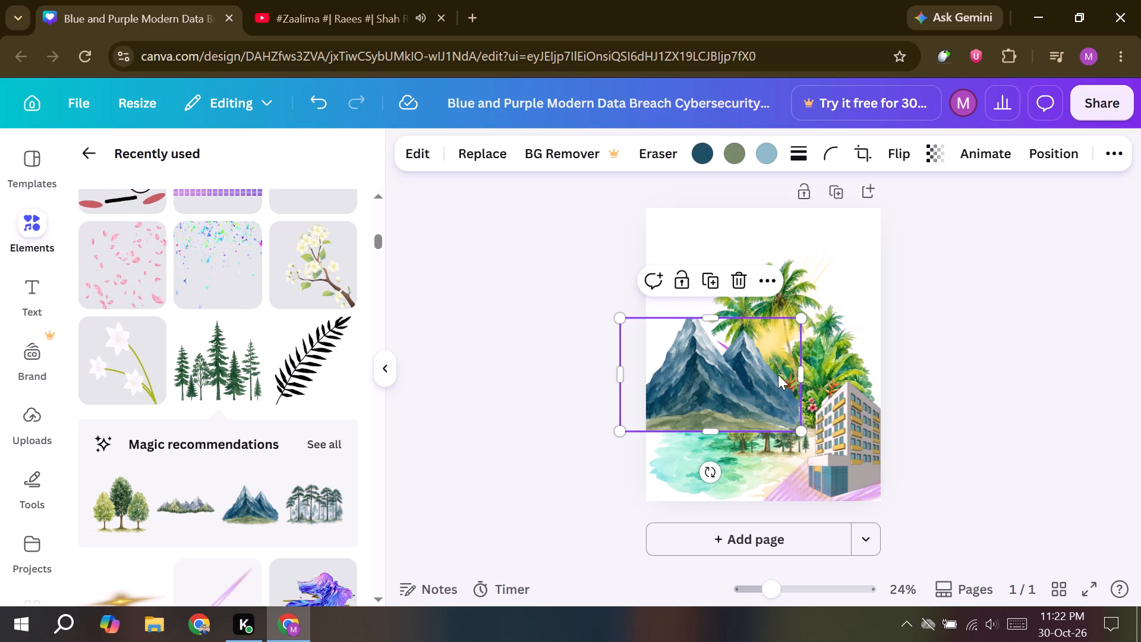
pyautogui.moveTo(715, 324); pyautogui.dragTo(714, 293)
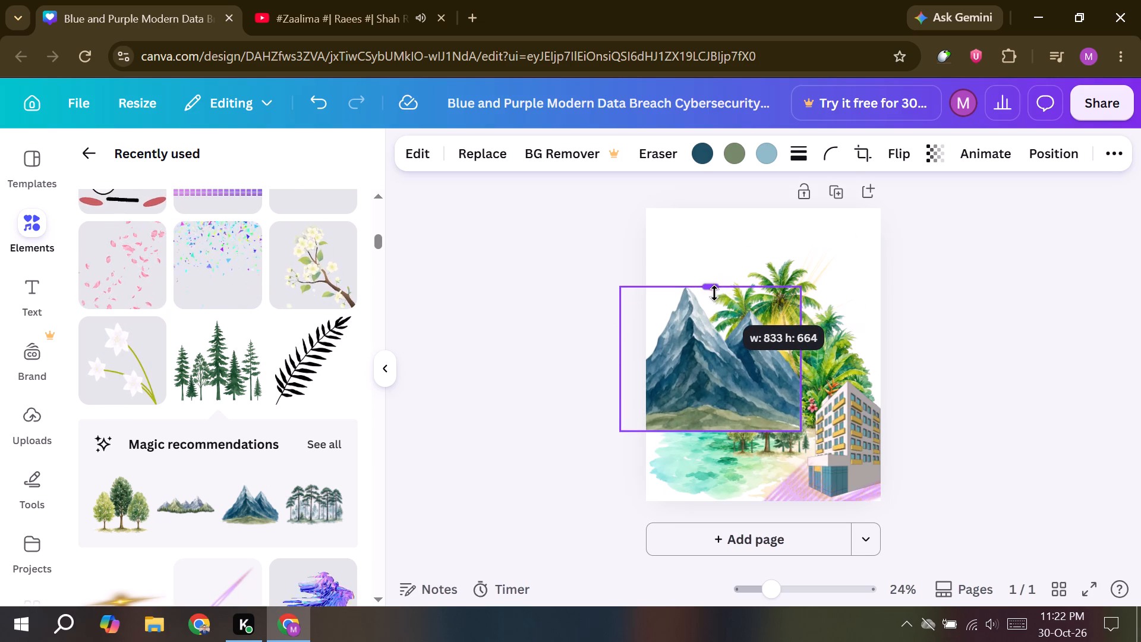
pyautogui.moveTo(714, 293); pyautogui.dragTo(717, 366)
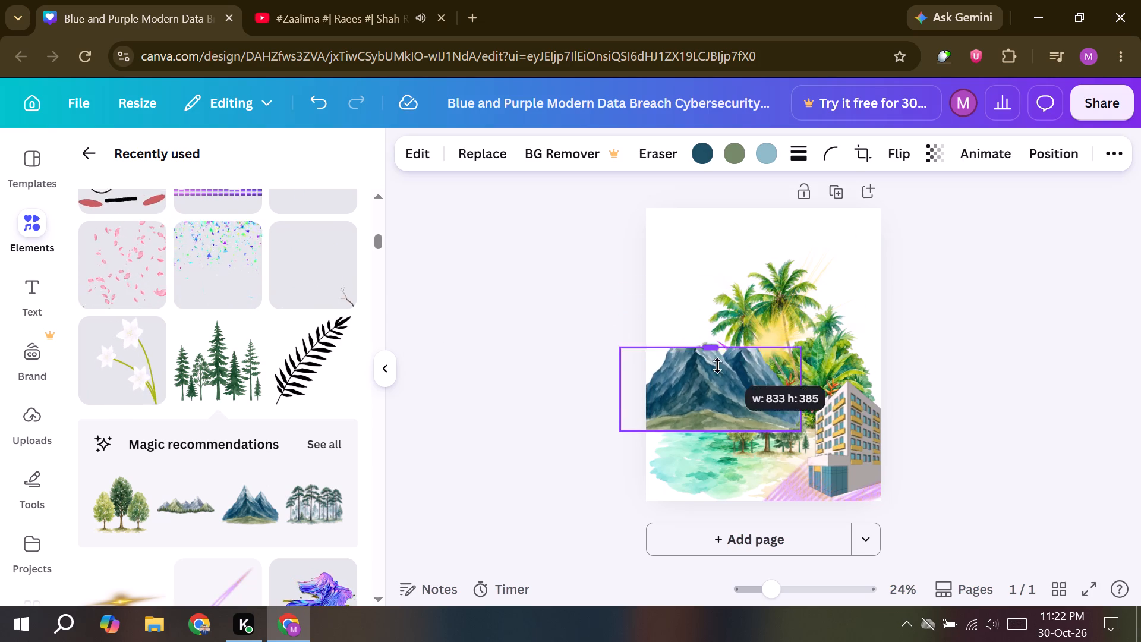
pyautogui.moveTo(717, 366); pyautogui.dragTo(711, 284)
pyautogui.click(1047, 367)
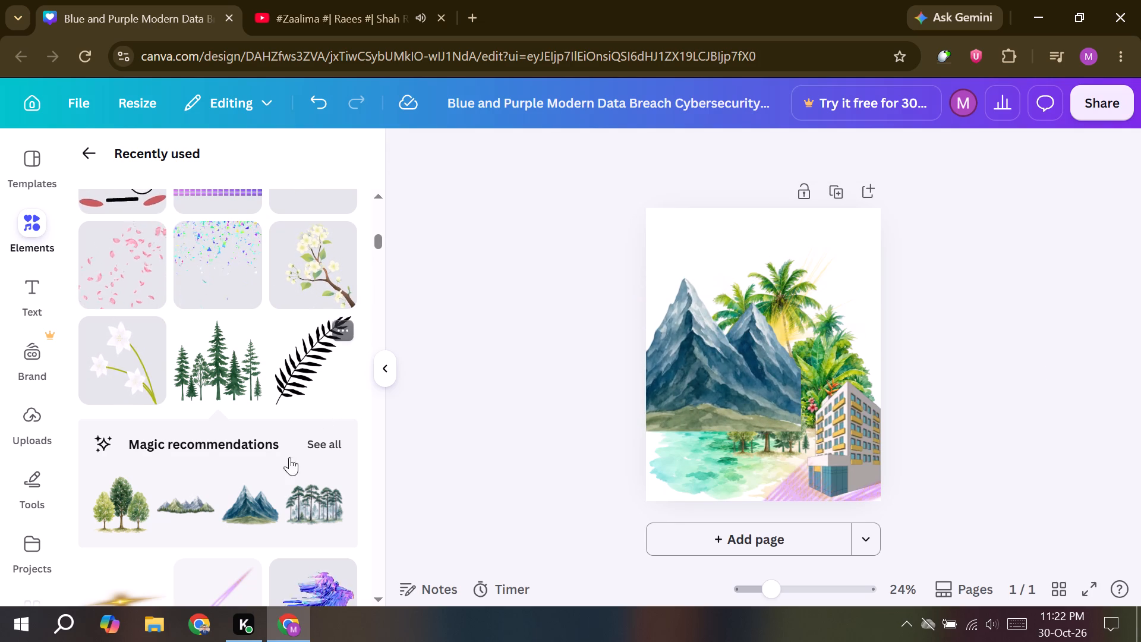
# Look through the recently used graphics for waterfall and jungle elements to fill the area in front of the mountain.
pyautogui.scroll(-7, 279, 473)
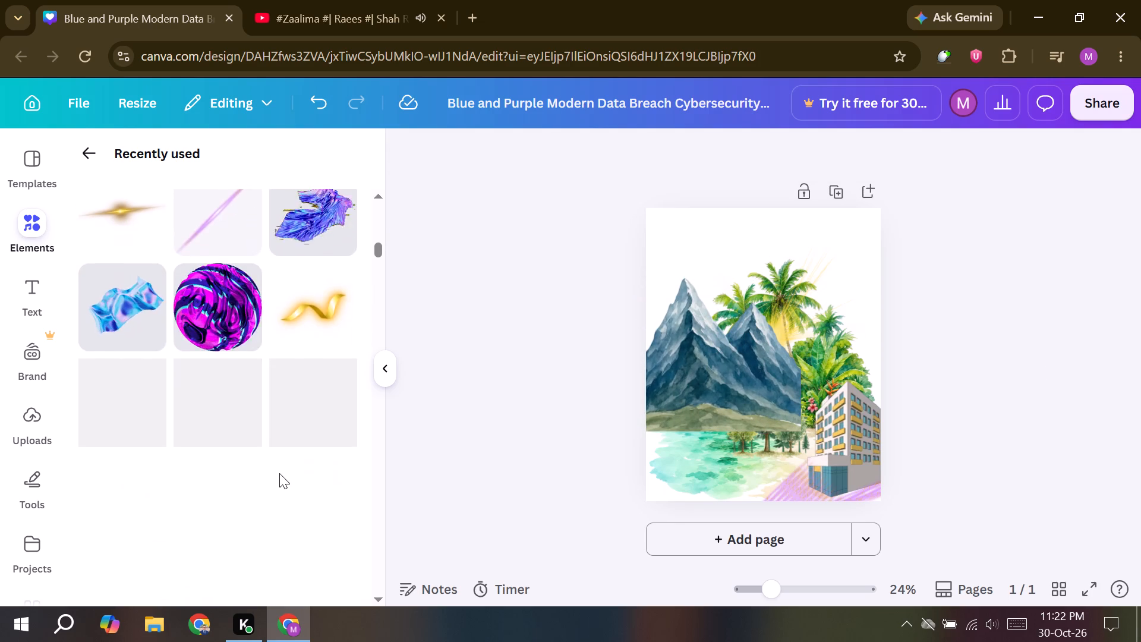
pyautogui.scroll(-1, 279, 473)
pyautogui.scroll(13, 279, 473)
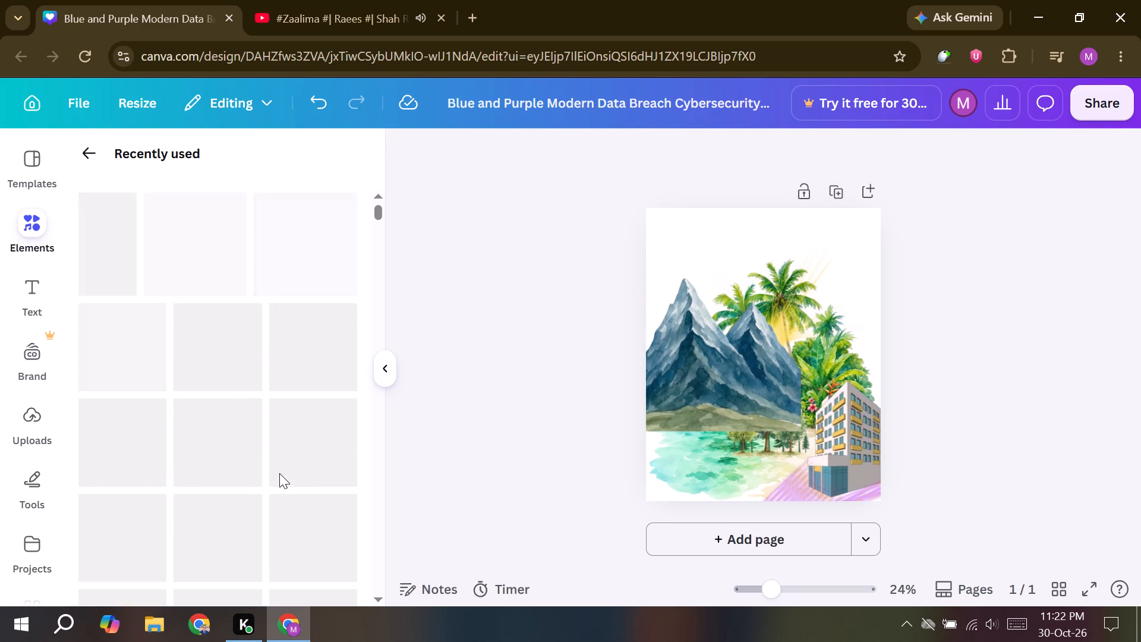
pyautogui.scroll(-4, 279, 473)
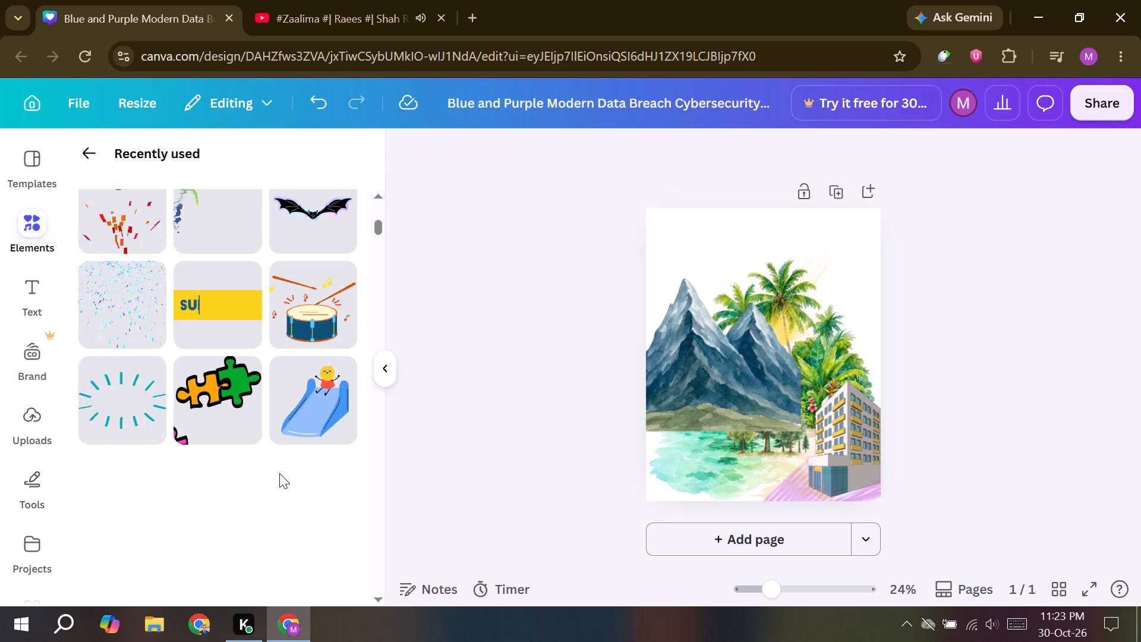
pyautogui.scroll(-4, 279, 473)
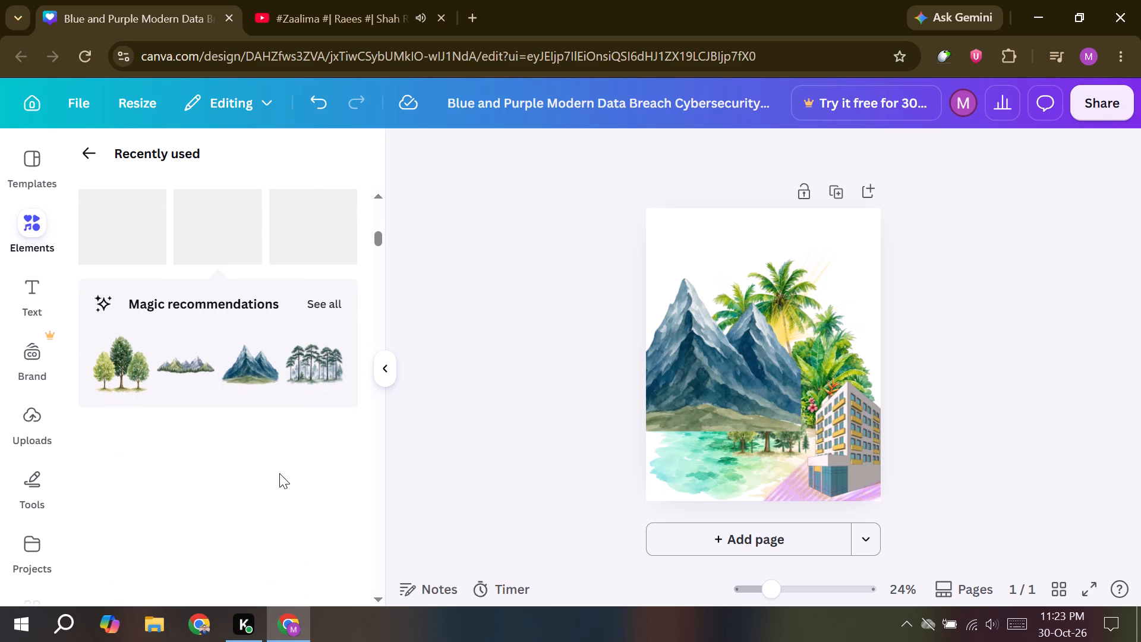
pyautogui.scroll(-3, 279, 473)
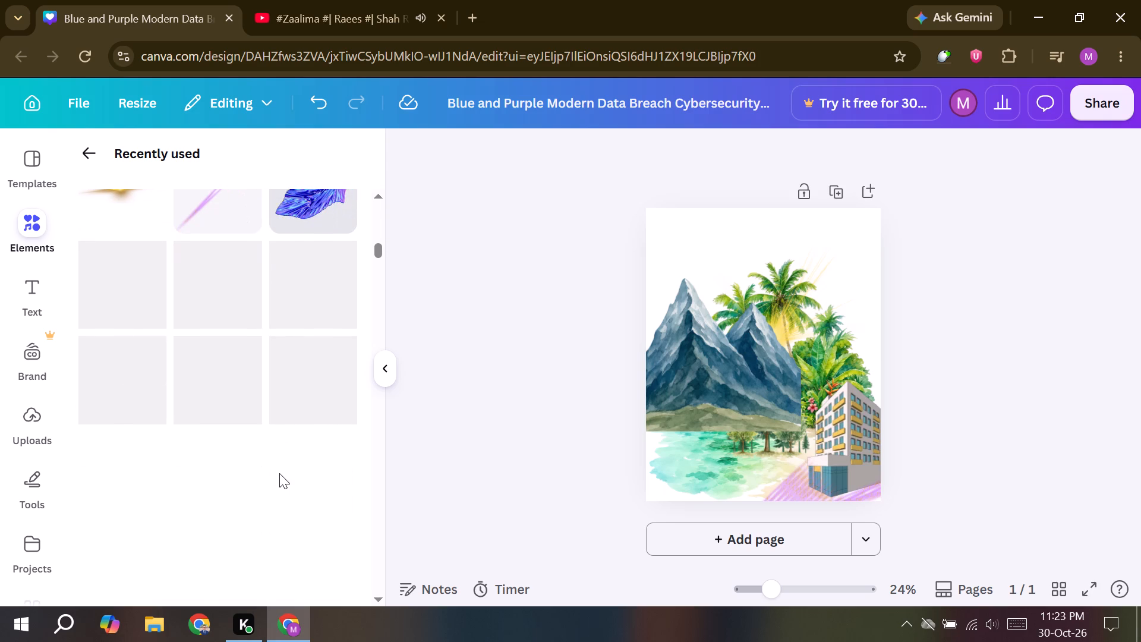
pyautogui.scroll(-6, 279, 473)
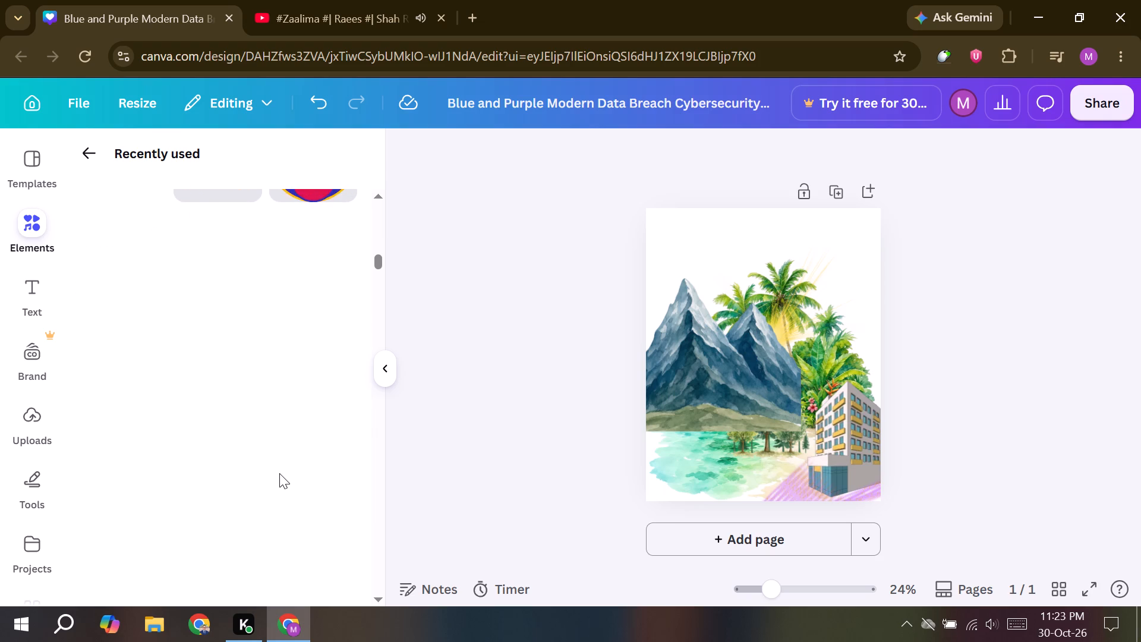
pyautogui.scroll(-2, 279, 473)
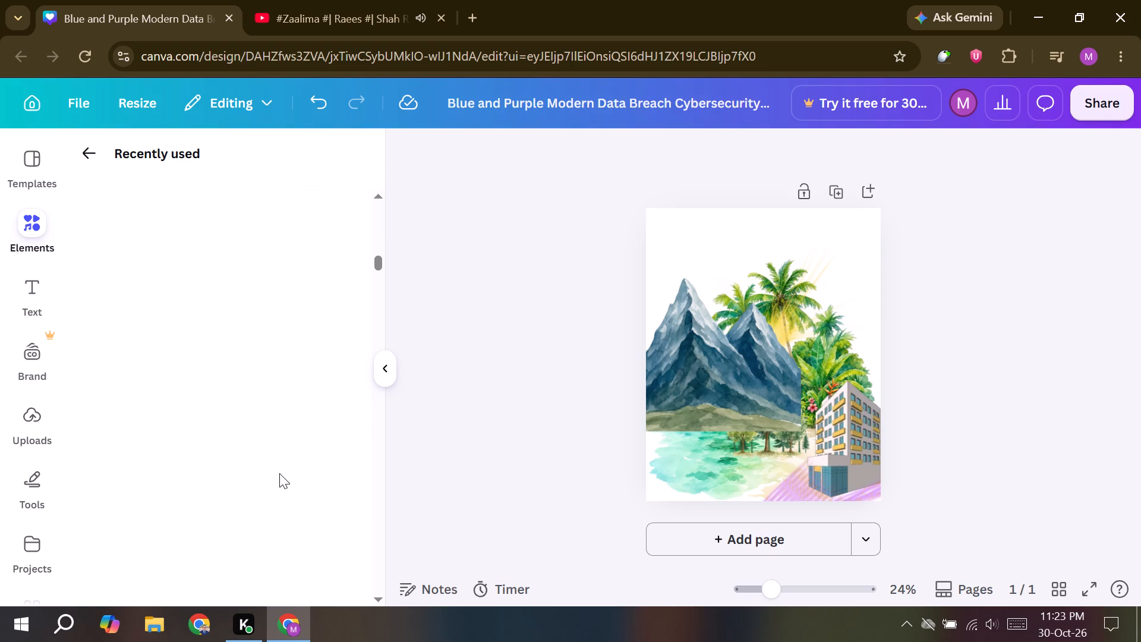
pyautogui.scroll(-6, 279, 473)
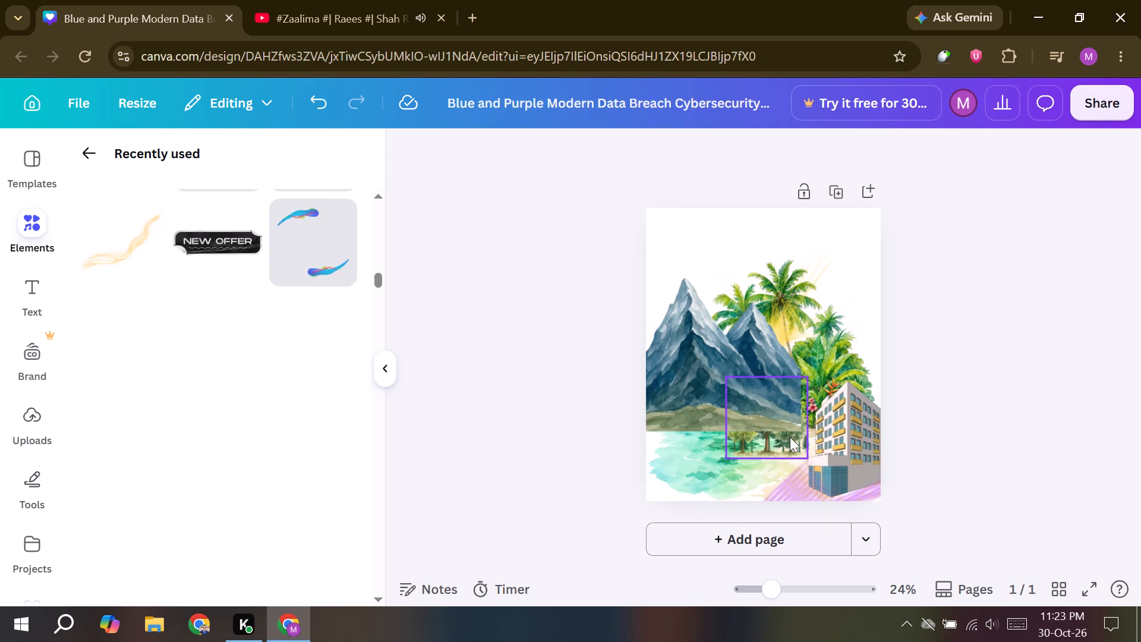
pyautogui.click(815, 391)
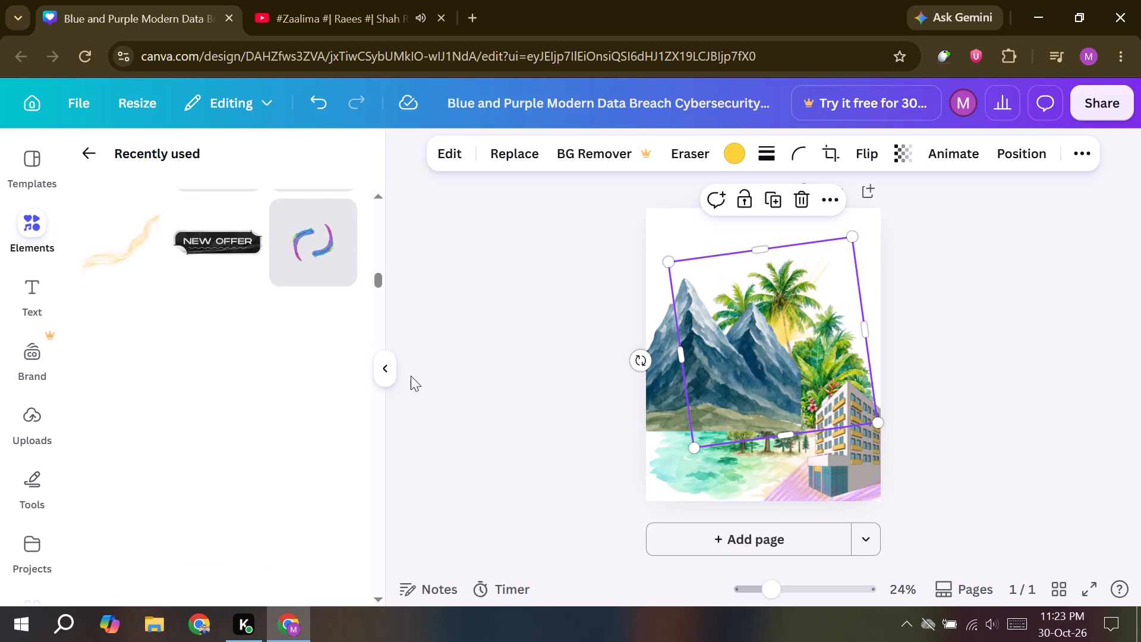
pyautogui.click(710, 405)
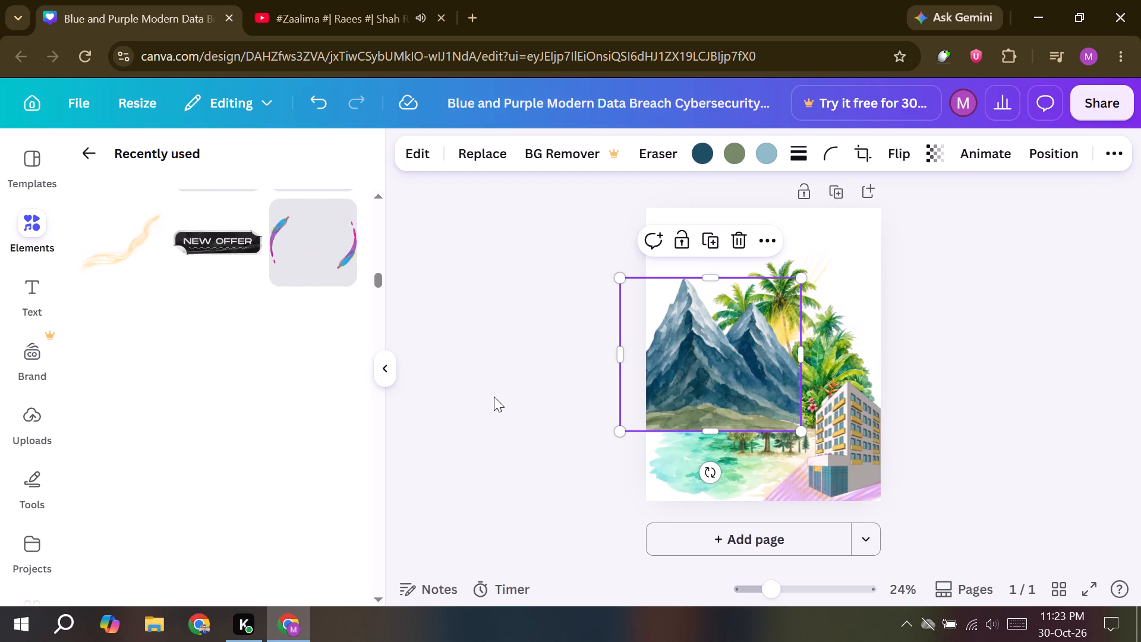
pyautogui.scroll(-1, 229, 416)
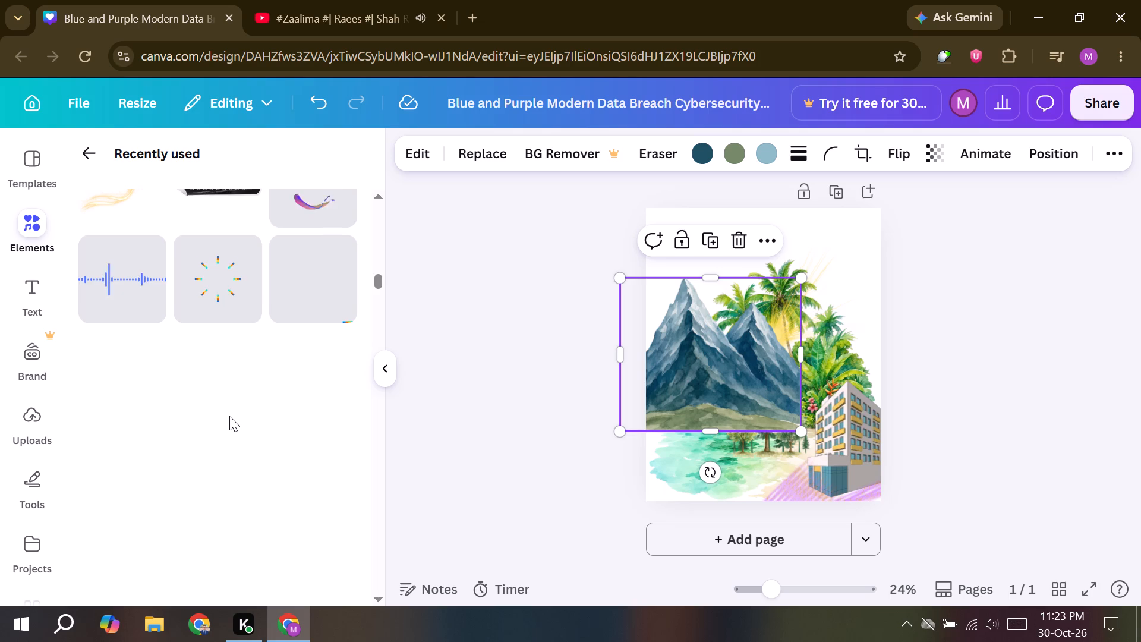
pyautogui.scroll(-1, 229, 416)
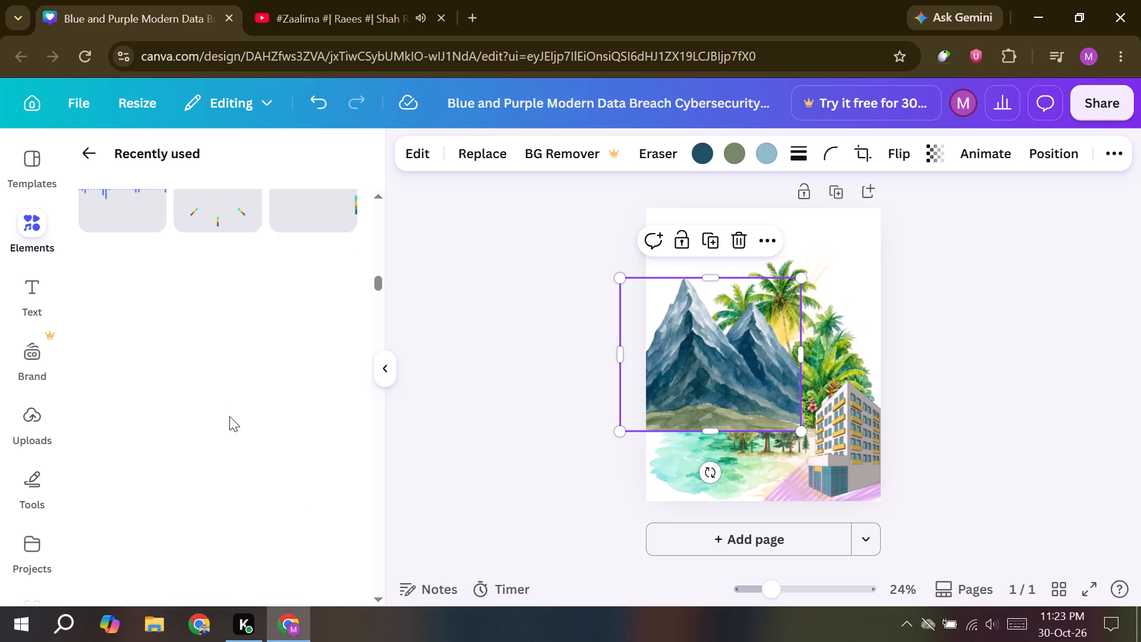
pyautogui.scroll(-1, 229, 416)
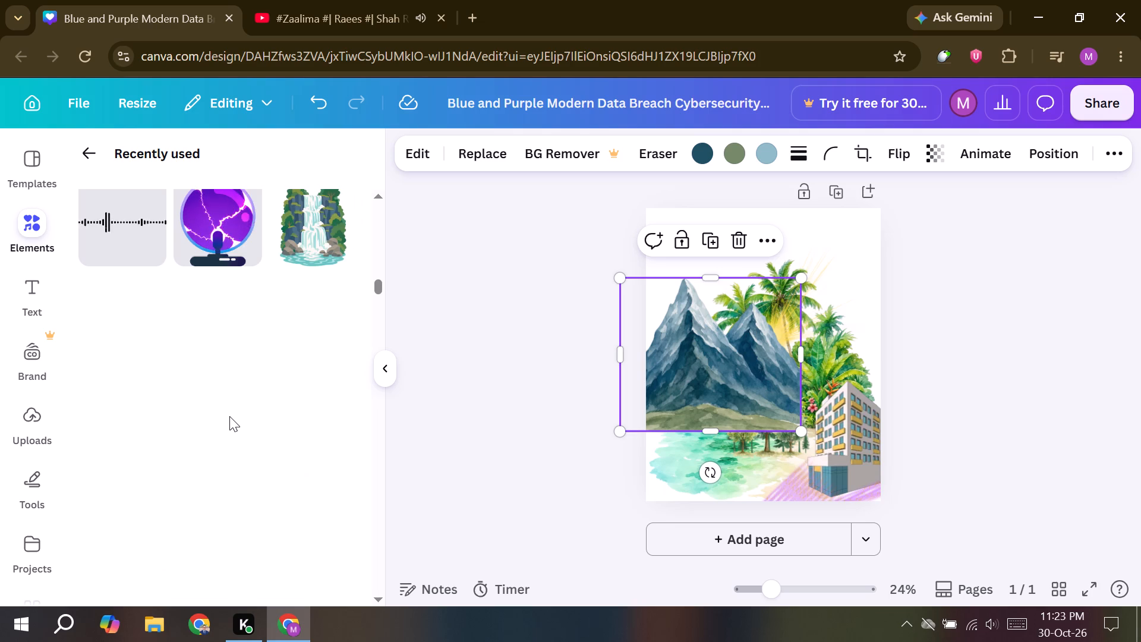
pyautogui.scroll(-3, 229, 416)
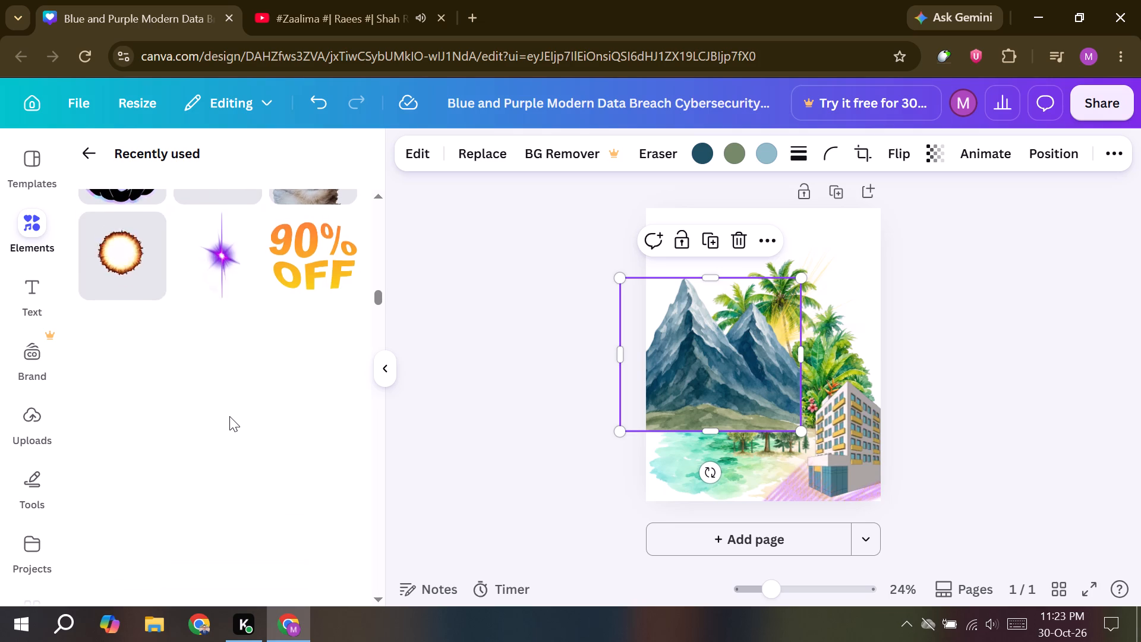
pyautogui.scroll(-1, 229, 416)
pyautogui.scroll(2, 229, 416)
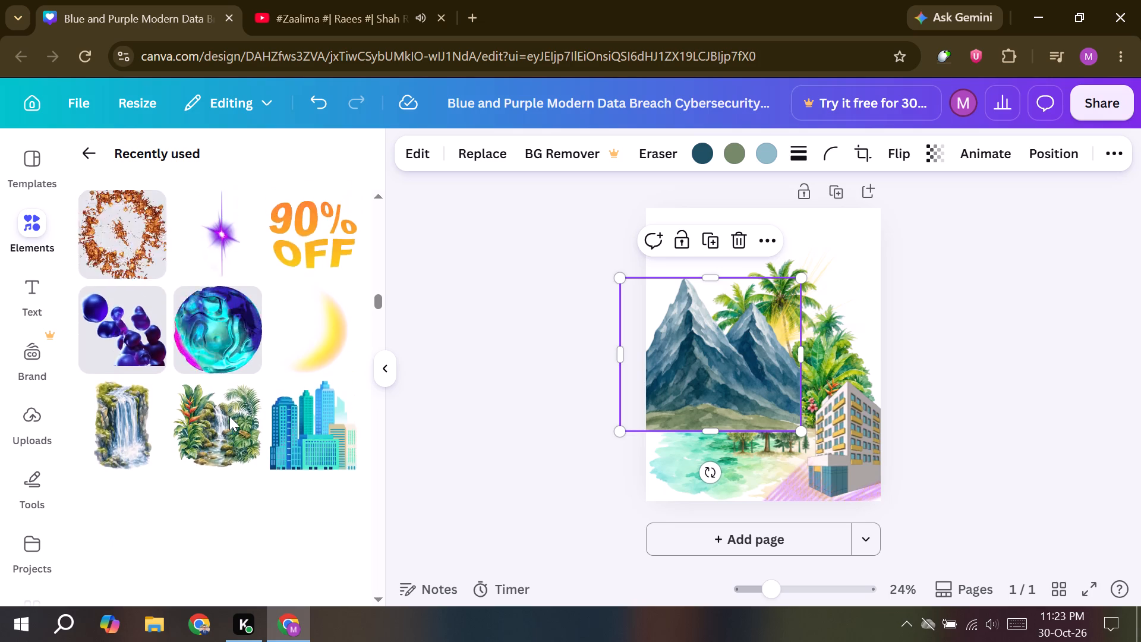
pyautogui.scroll(1, 229, 416)
pyautogui.scroll(-3, 229, 416)
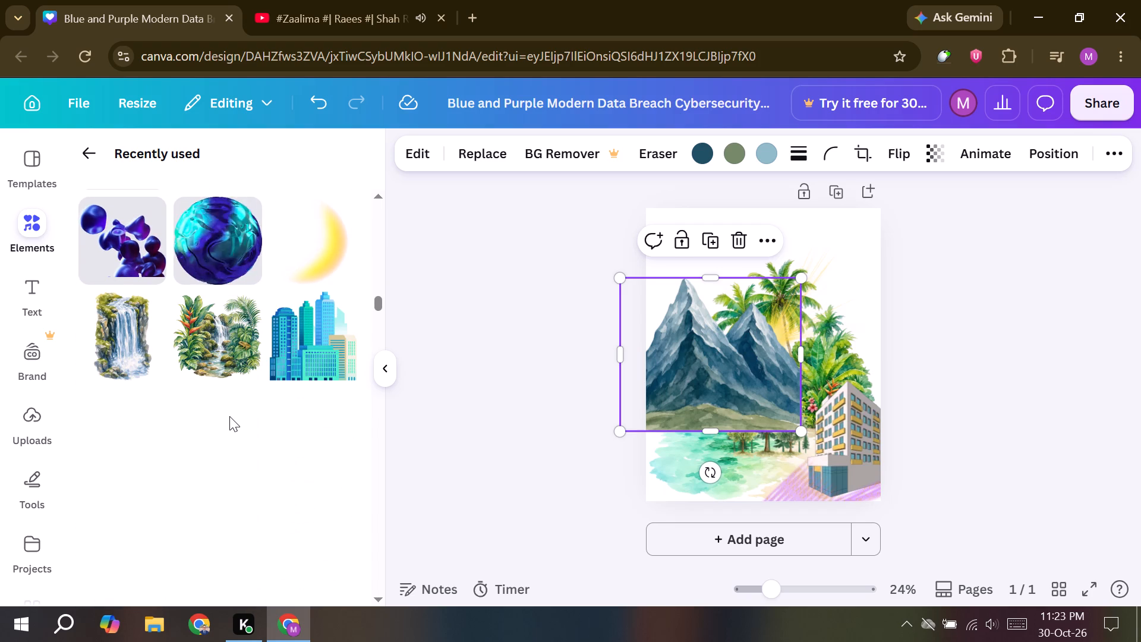
pyautogui.scroll(-1, 229, 416)
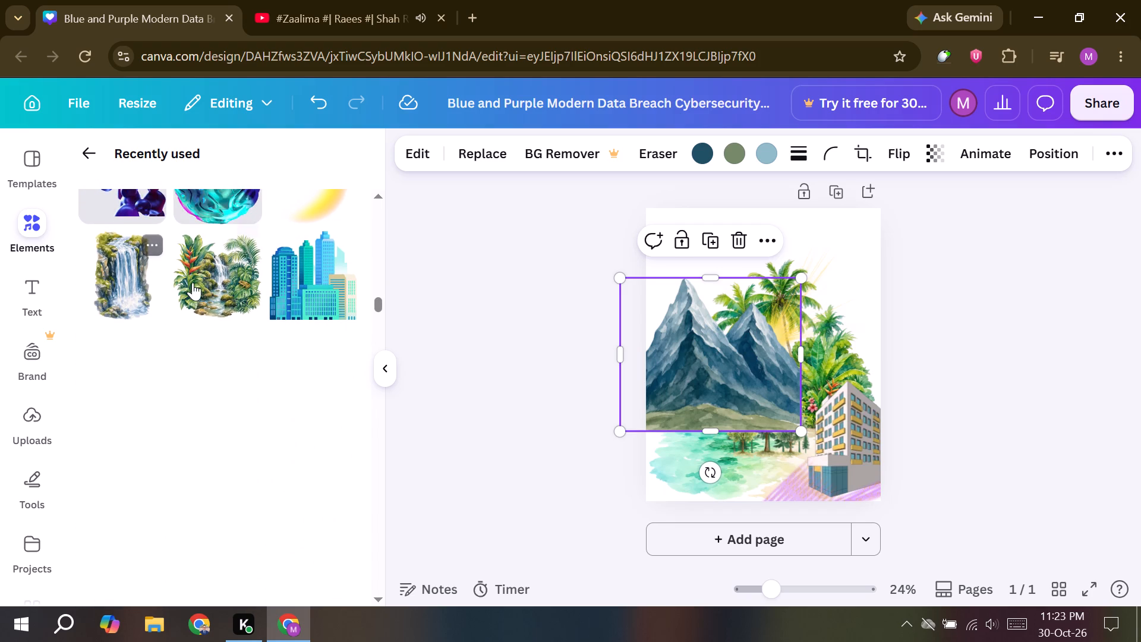
# Add the jungle waterfall graphic with red-orange flowers, shrink it proportionally, place it between the mountain's base and the building, and deselect it.
pyautogui.click(199, 283)
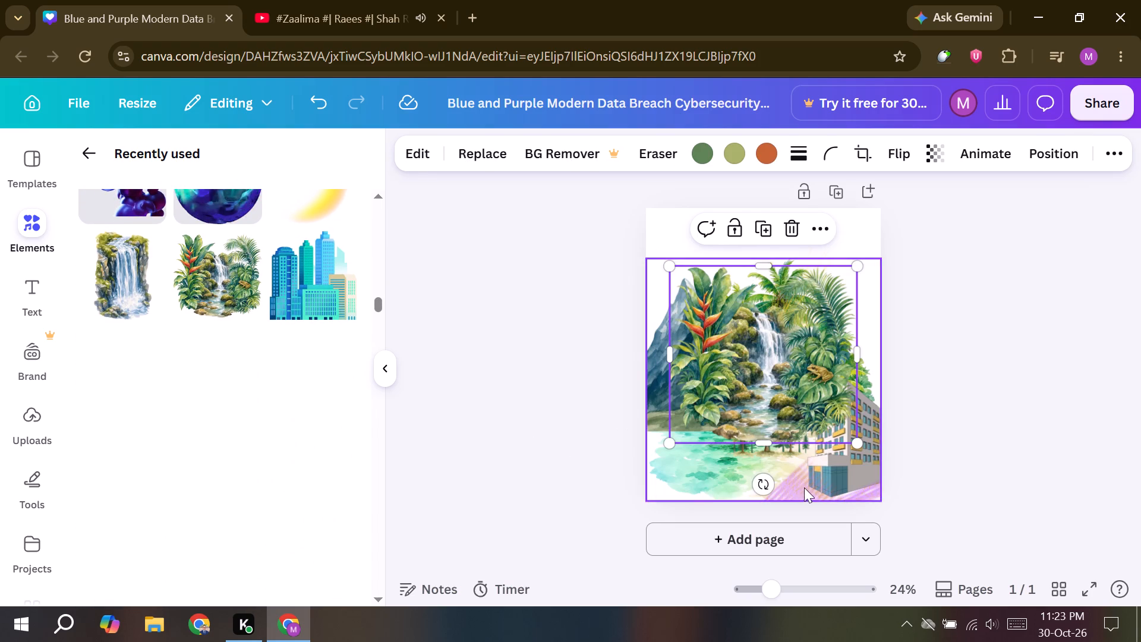
pyautogui.moveTo(812, 389); pyautogui.dragTo(786, 460)
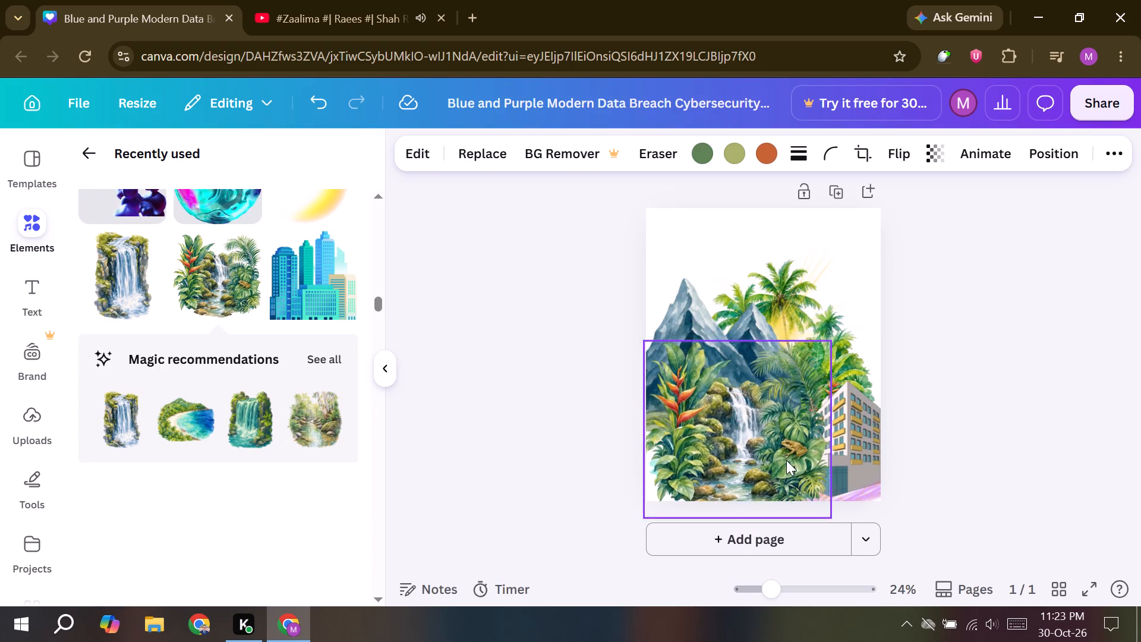
pyautogui.moveTo(786, 460); pyautogui.dragTo(785, 432)
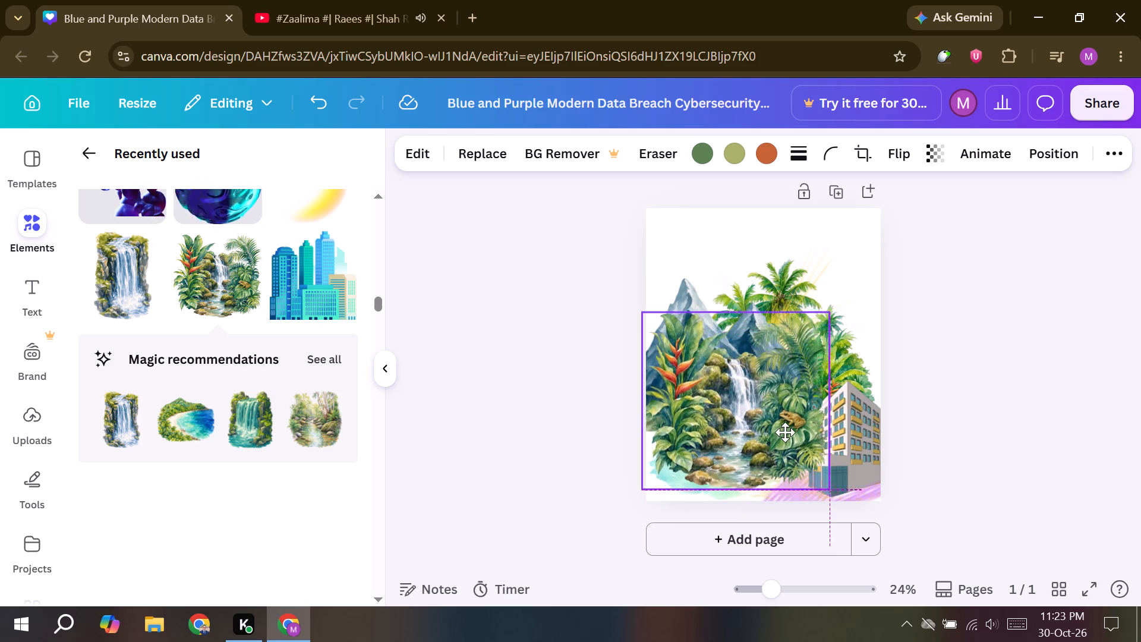
pyautogui.moveTo(785, 432); pyautogui.dragTo(786, 433)
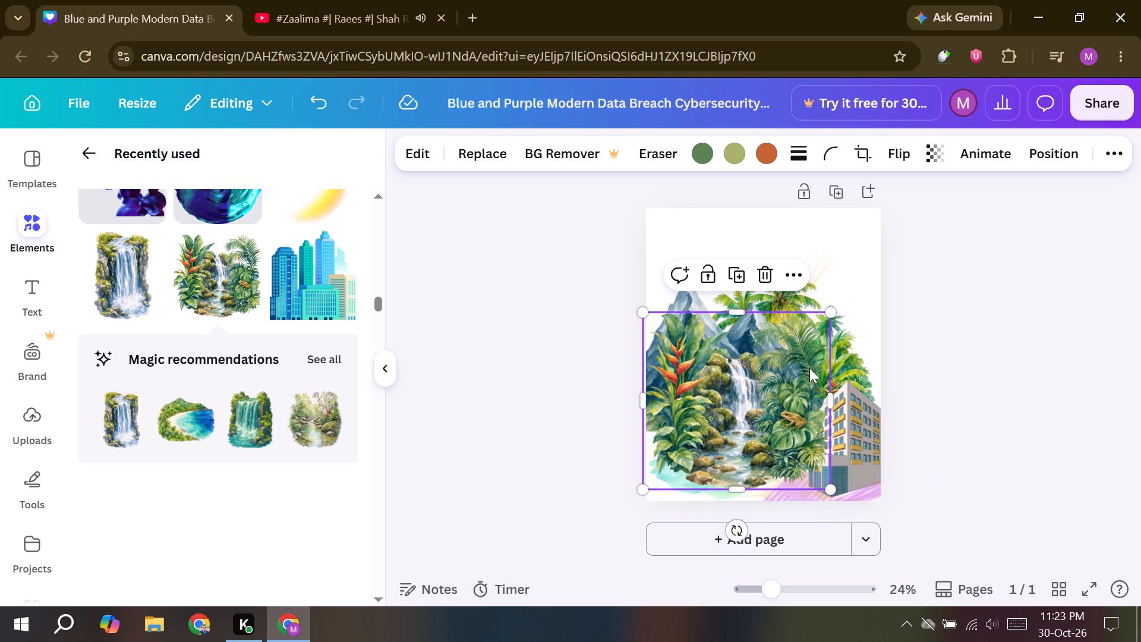
pyautogui.moveTo(827, 313); pyautogui.dragTo(776, 396)
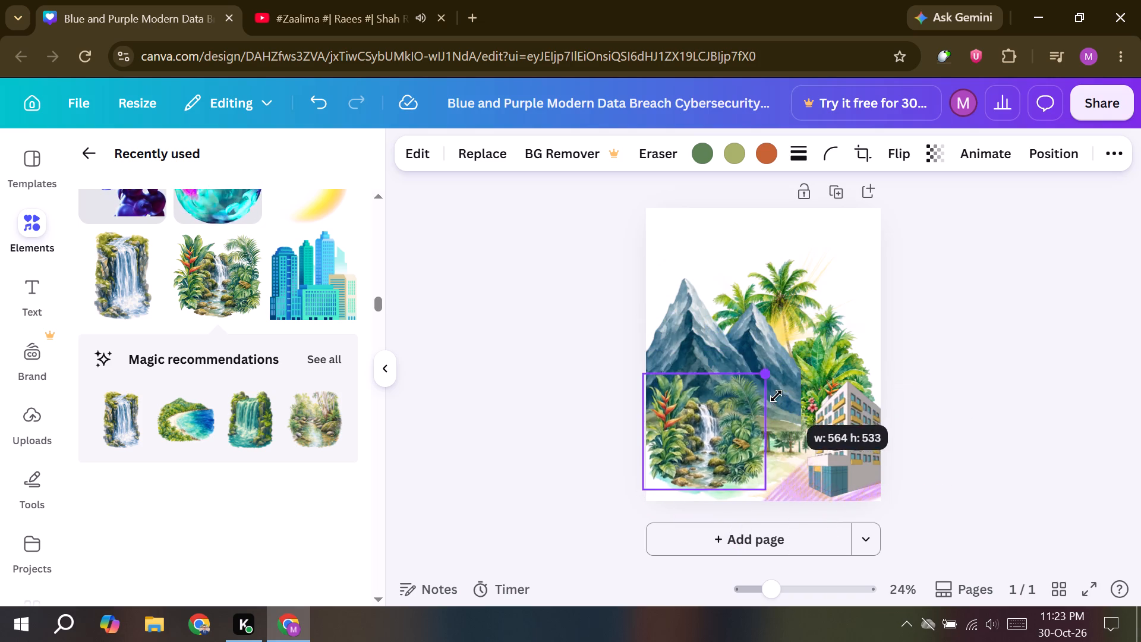
pyautogui.moveTo(776, 396); pyautogui.dragTo(784, 383)
pyautogui.moveTo(738, 414); pyautogui.dragTo(773, 399)
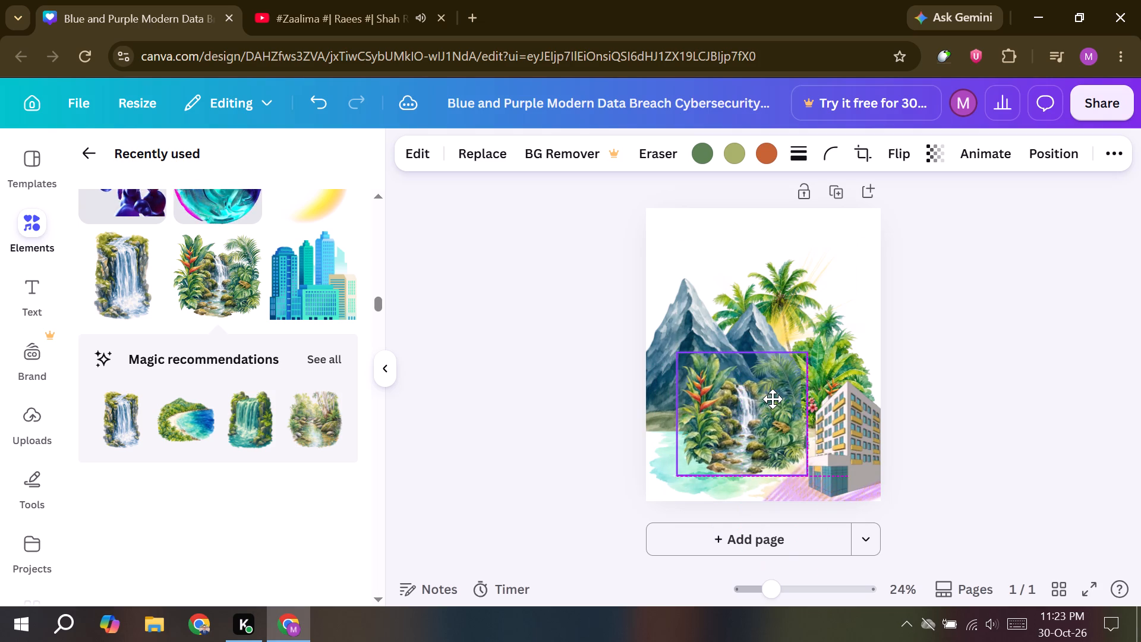
pyautogui.moveTo(773, 399); pyautogui.dragTo(773, 398)
pyautogui.click(945, 428)
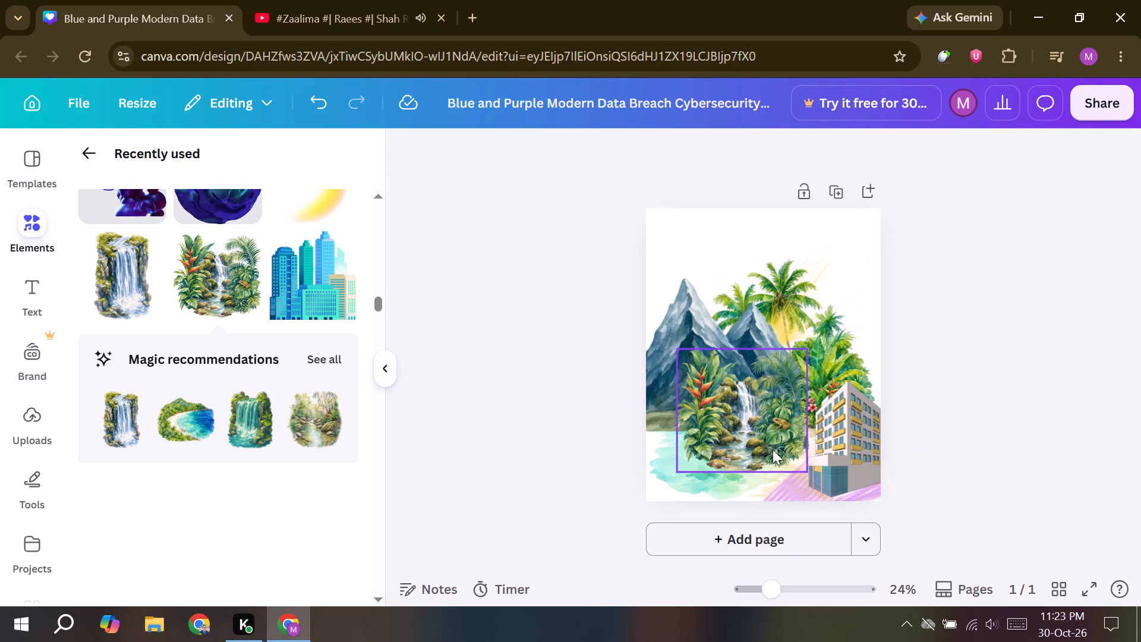
# Add the tall rocky waterfall graphic, scale it down proportionally, place it overhanging the page's lower left edge, and deselect it.
pyautogui.click(102, 314)
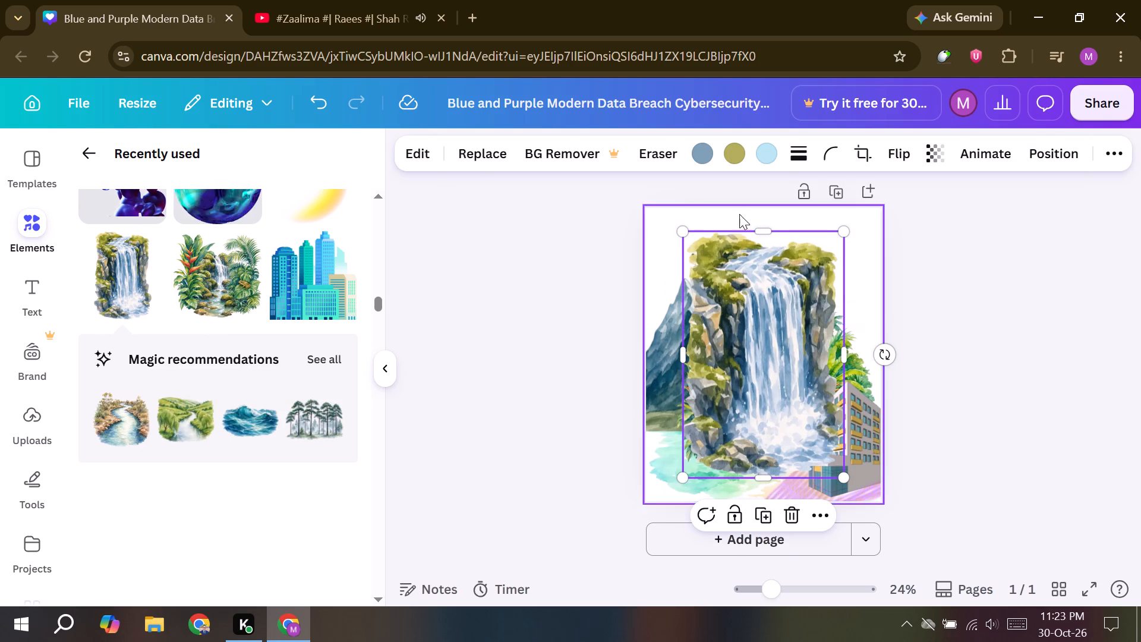
pyautogui.moveTo(686, 234); pyautogui.dragTo(737, 290)
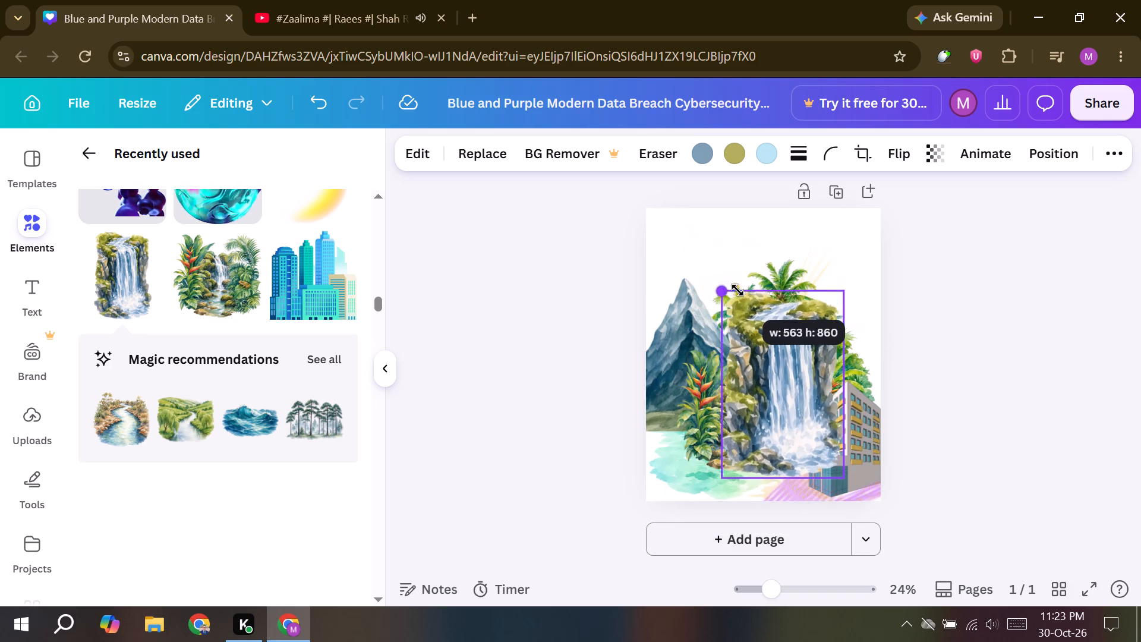
pyautogui.moveTo(737, 290); pyautogui.dragTo(744, 300)
pyautogui.moveTo(776, 345); pyautogui.dragTo(659, 373)
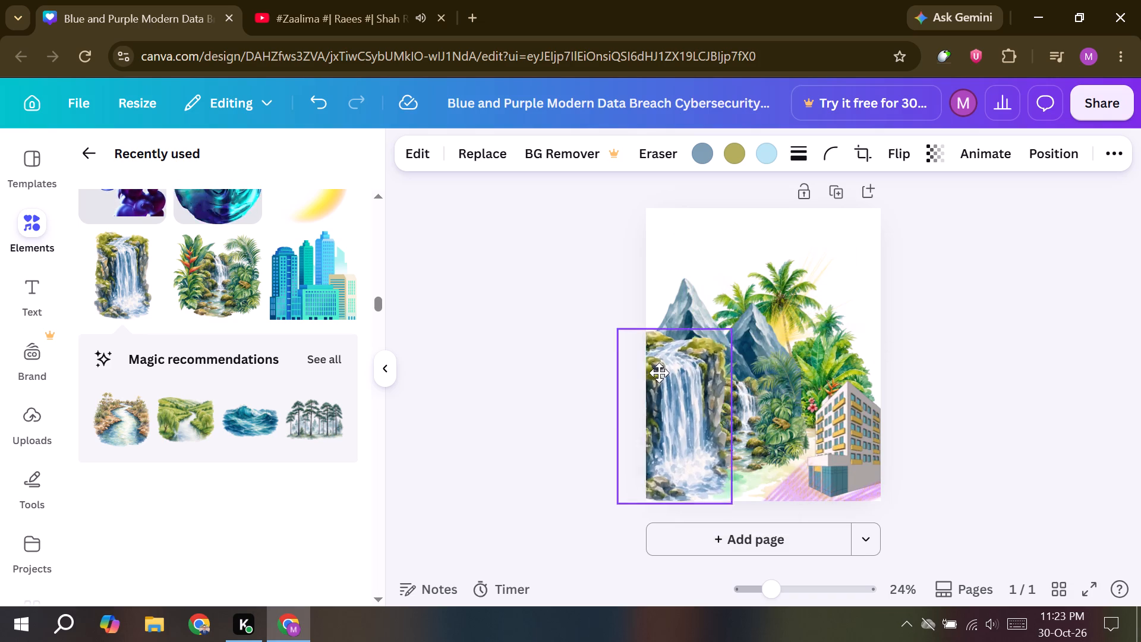
pyautogui.moveTo(659, 373); pyautogui.dragTo(644, 379)
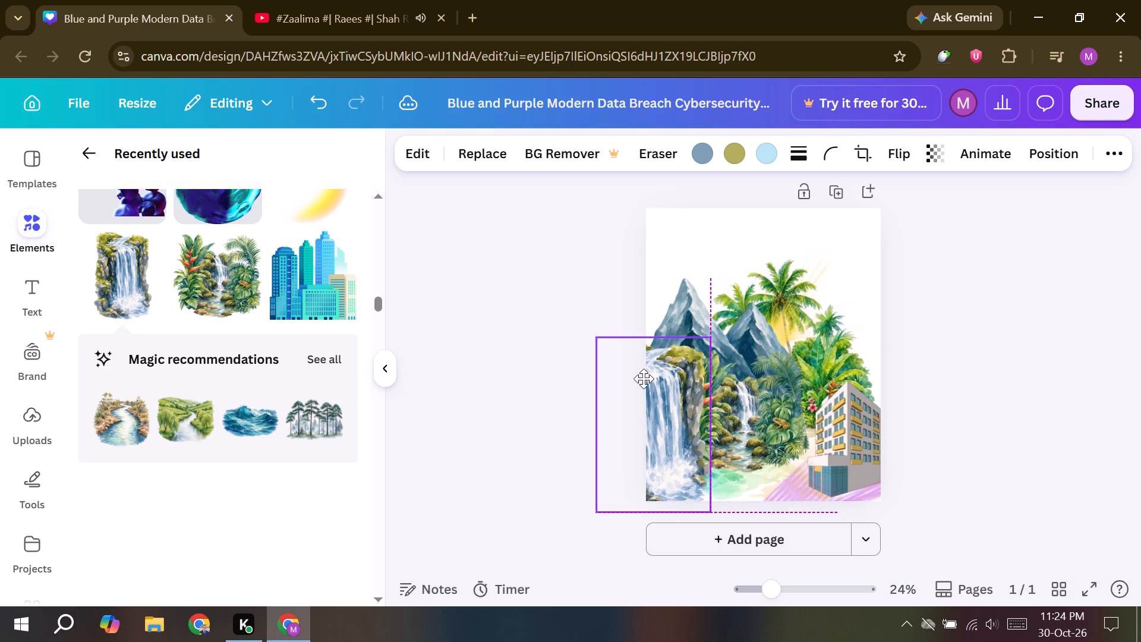
pyautogui.moveTo(644, 379); pyautogui.dragTo(642, 370)
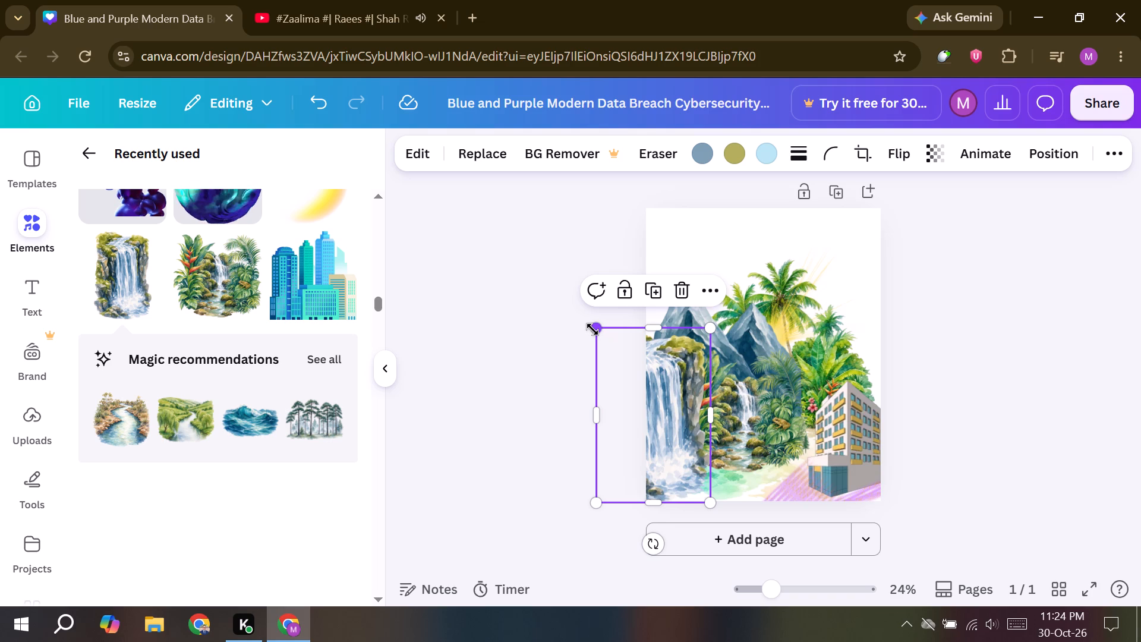
pyautogui.moveTo(592, 329); pyautogui.dragTo(595, 340)
pyautogui.moveTo(999, 348); pyautogui.dragTo(1102, 416)
pyautogui.click(1102, 416)
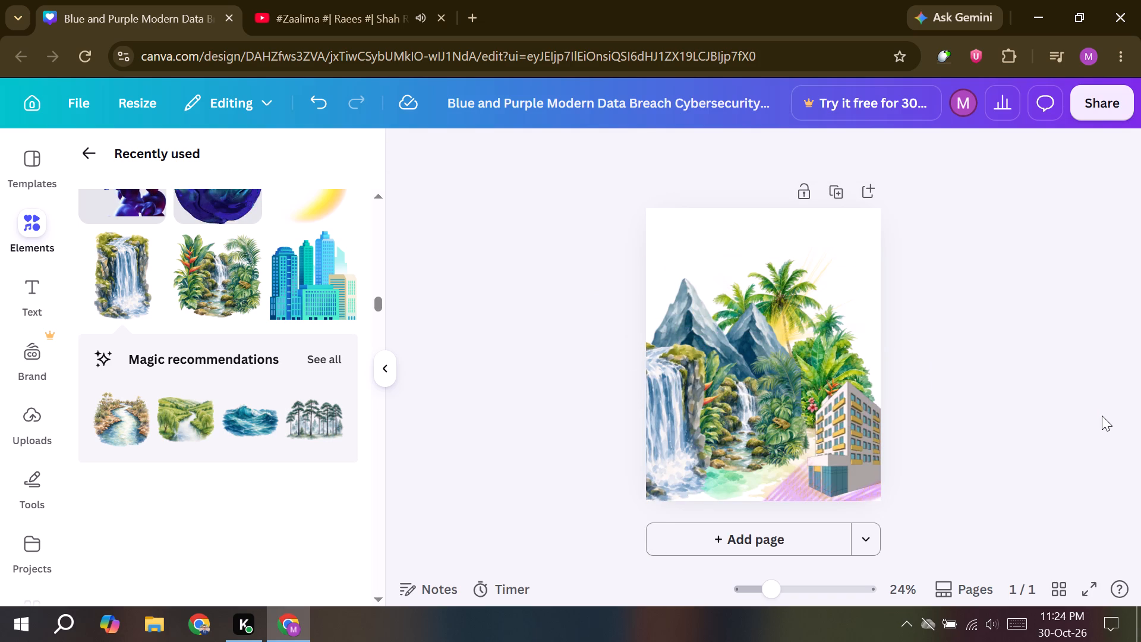
# Enlarge the jungle waterfall graphic proportionally so its stream and rocks extend farther toward the page's bottom edge, and deselect it.
pyautogui.click(773, 405)
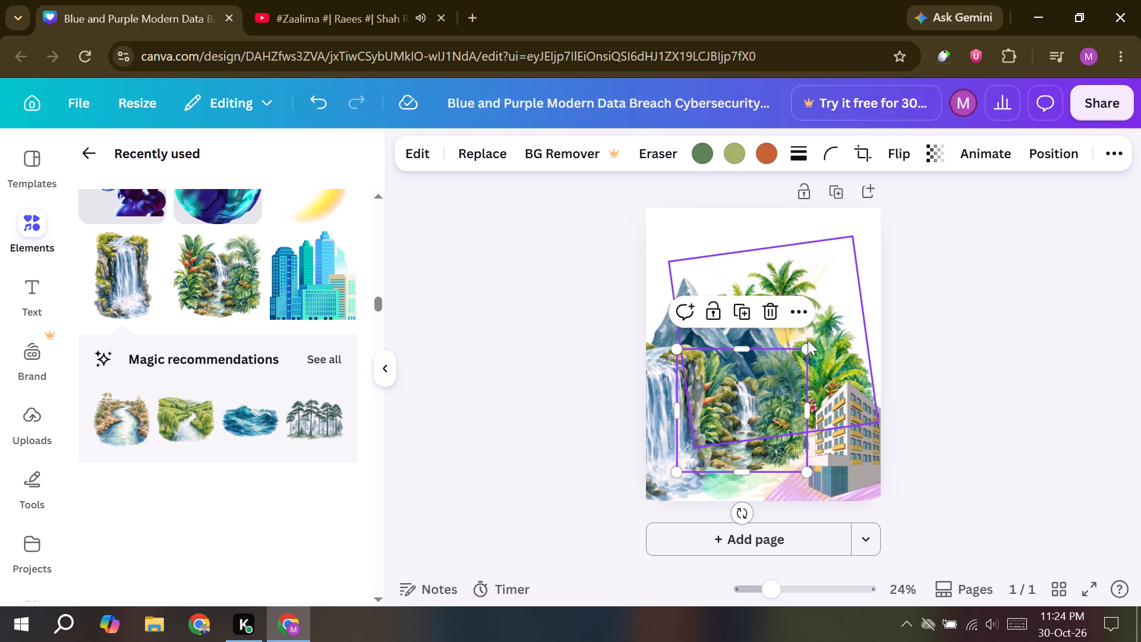
pyautogui.moveTo(808, 349); pyautogui.dragTo(821, 326)
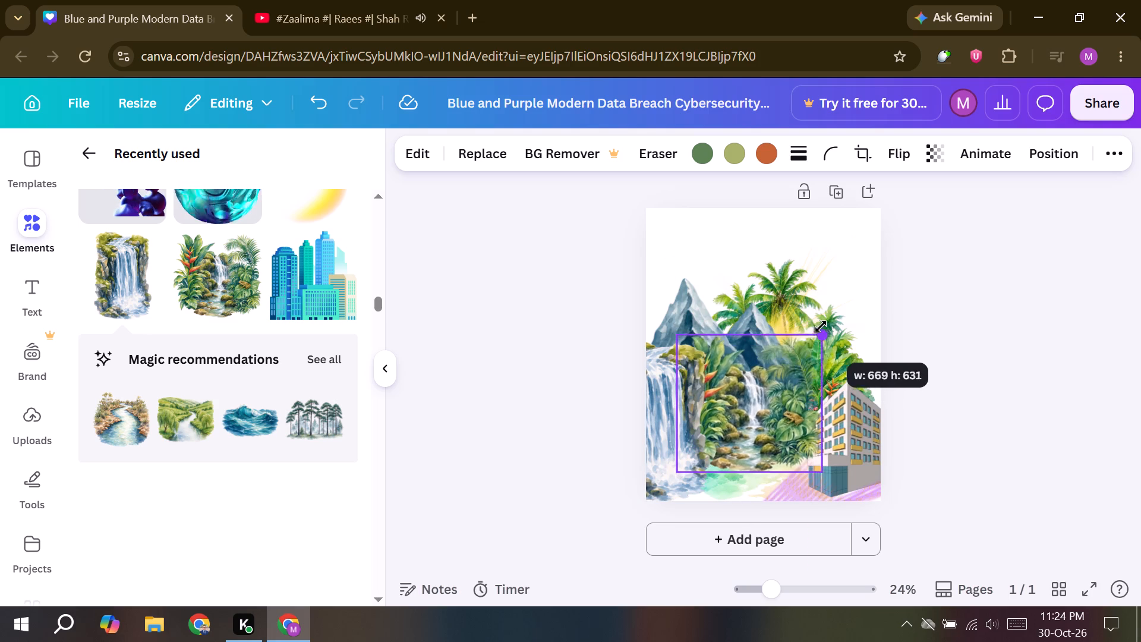
pyautogui.moveTo(821, 326); pyautogui.dragTo(809, 336)
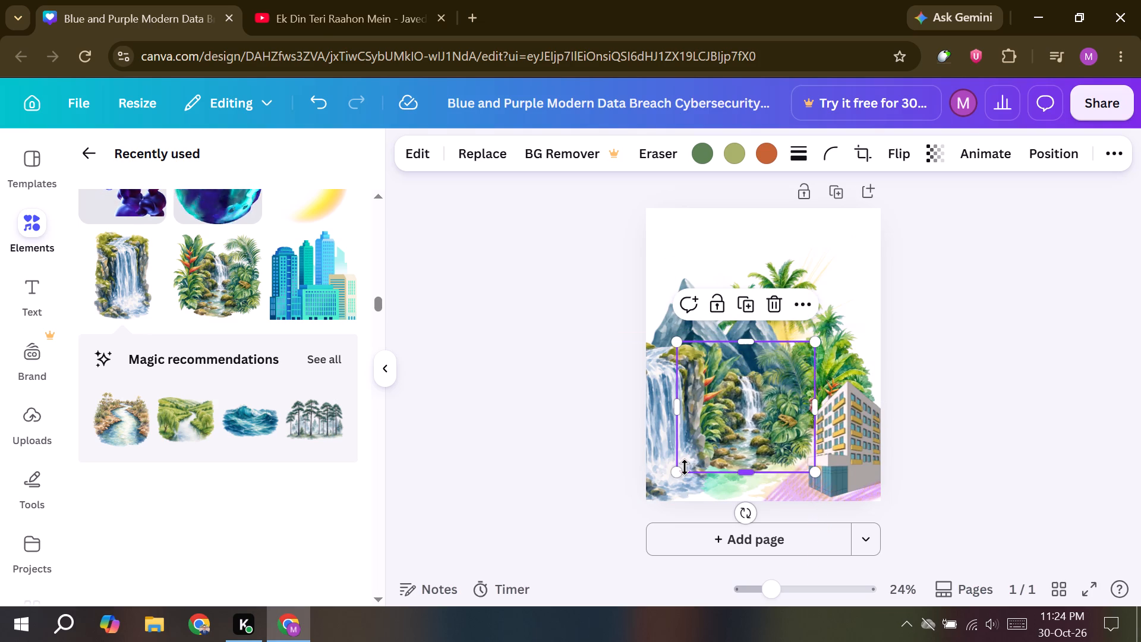
pyautogui.moveTo(681, 472); pyautogui.dragTo(676, 481)
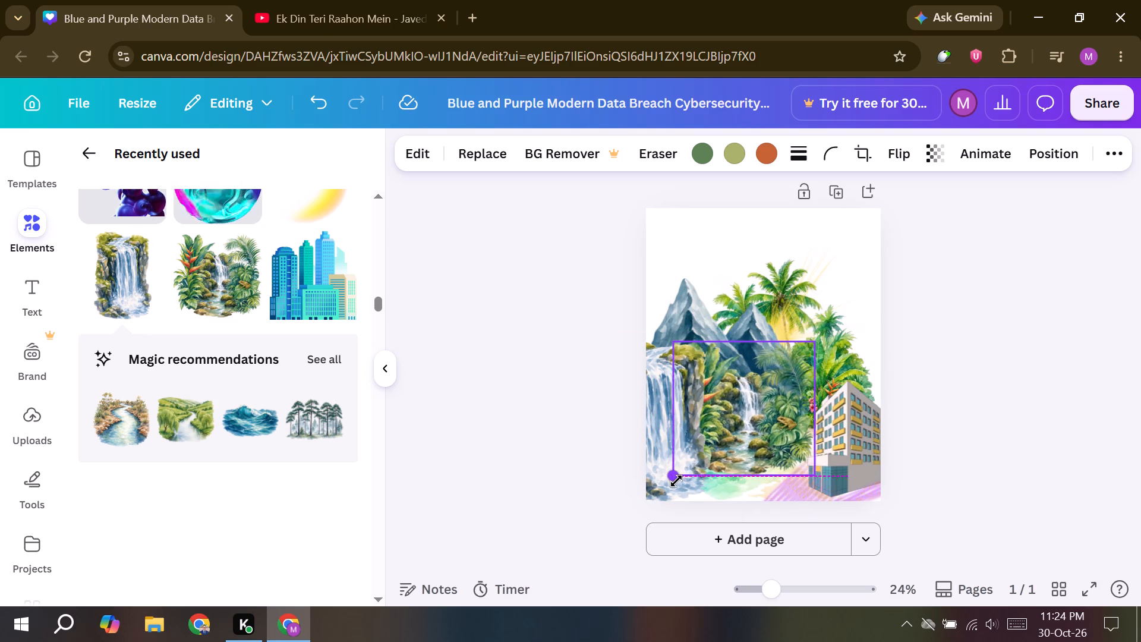
pyautogui.moveTo(676, 481); pyautogui.dragTo(669, 502)
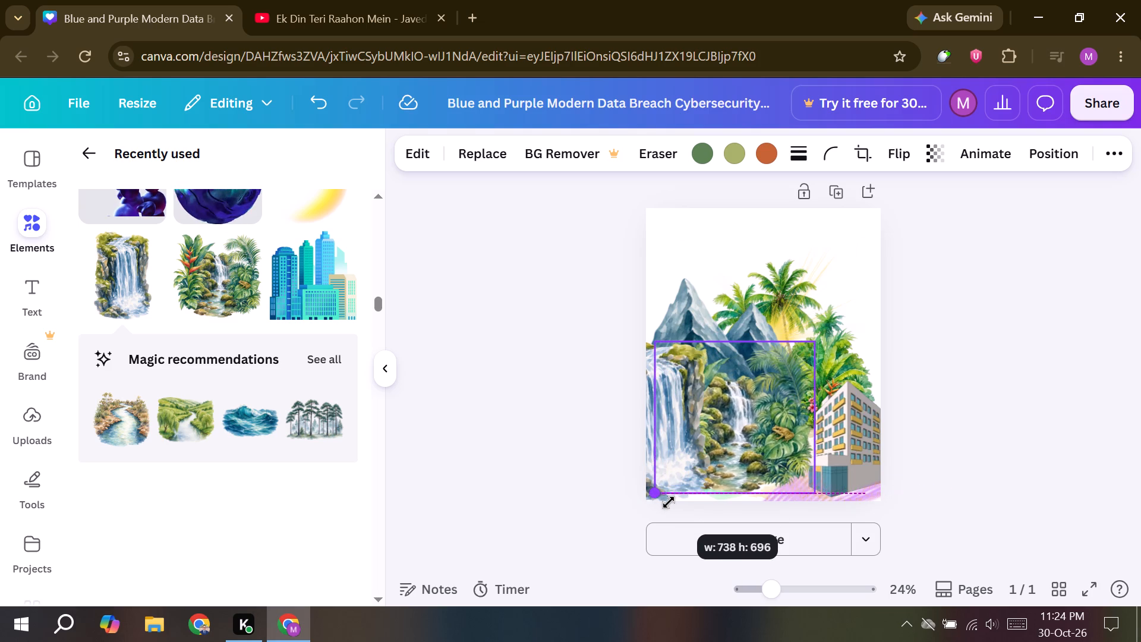
pyautogui.moveTo(669, 502); pyautogui.dragTo(672, 493)
pyautogui.click(1140, 365)
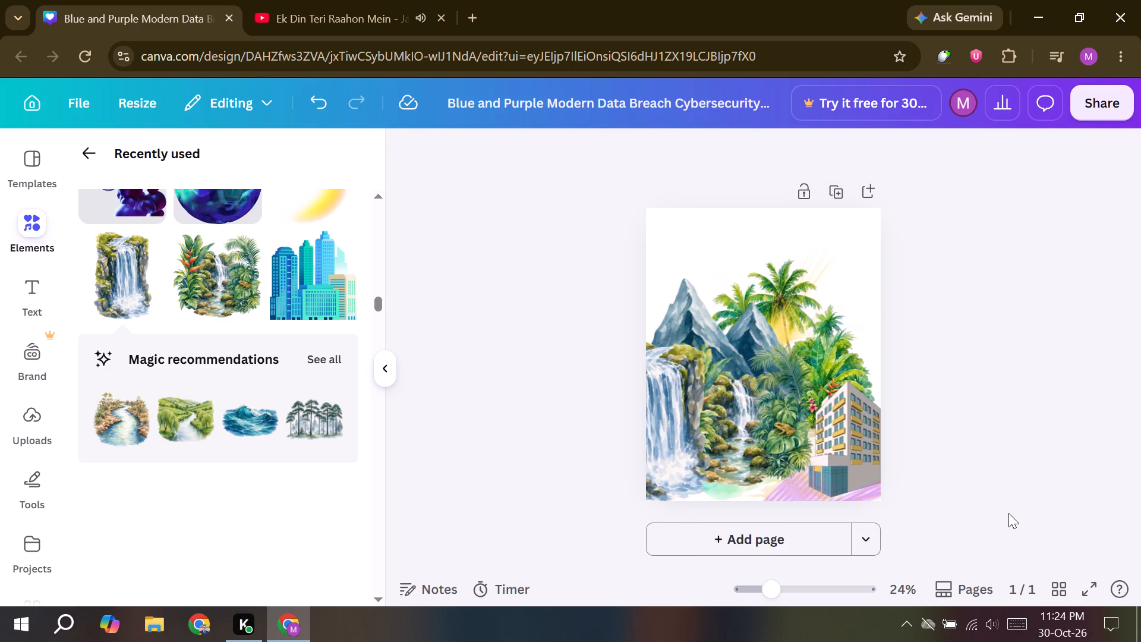
# Stretch the mountain graphic's top edge upward so its highest peak rises above the palms to near the page's top, and deselect it.
pyautogui.click(716, 317)
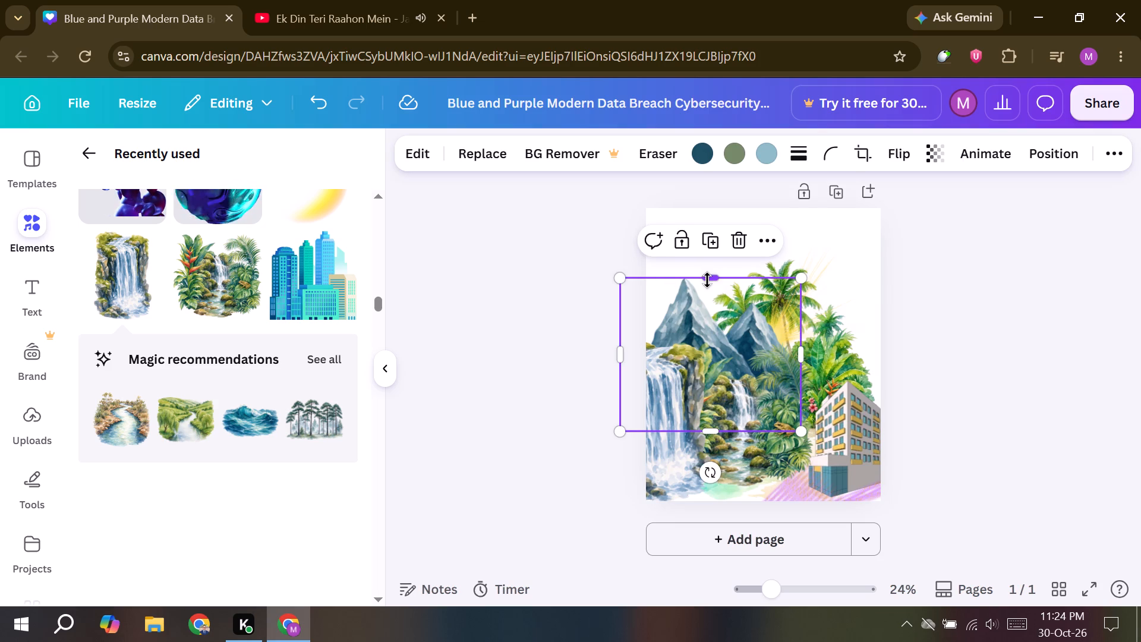
pyautogui.moveTo(707, 275); pyautogui.dragTo(708, 226)
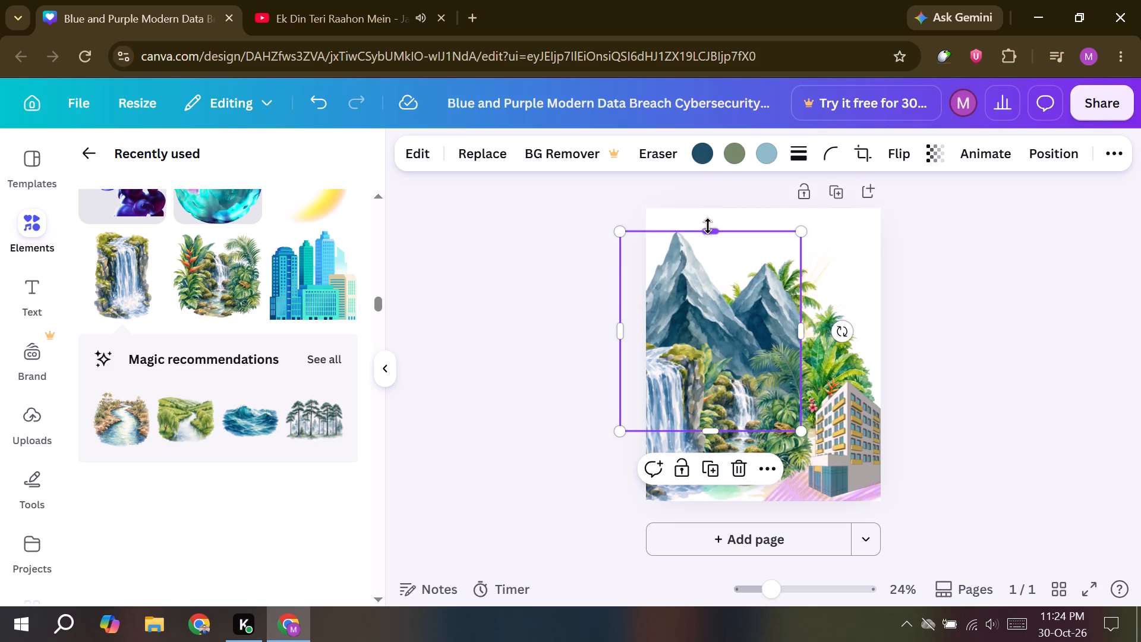
pyautogui.click(995, 326)
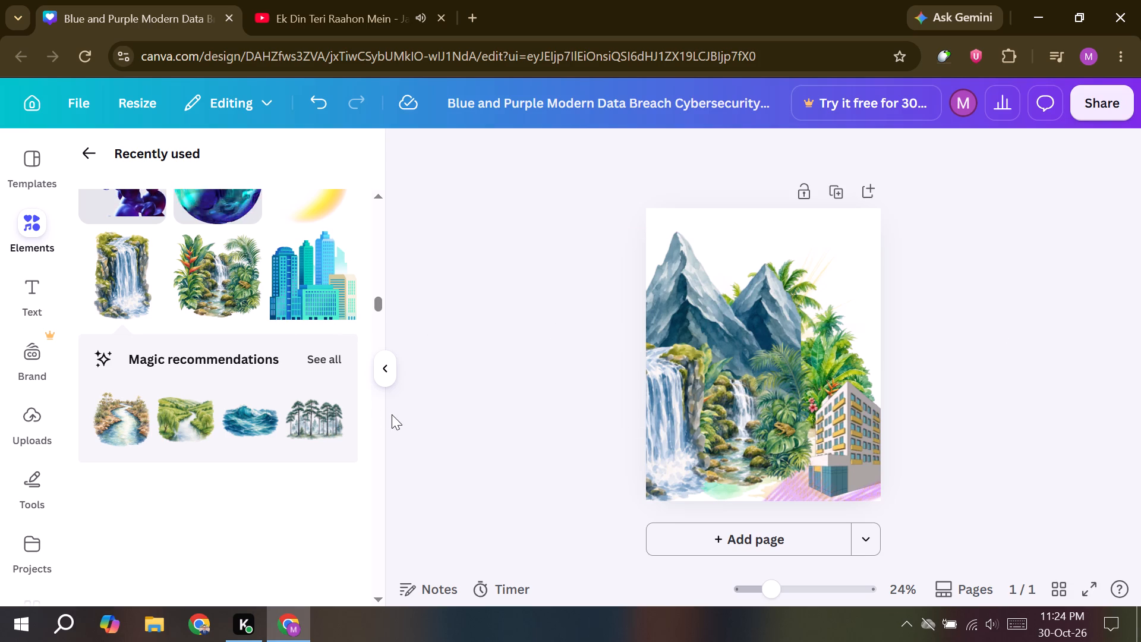
# Add the recently used NEW POST graphic, shrink it proportionally, place it in the page's upper right corner, and deselect it.
pyautogui.scroll(-1, 296, 414)
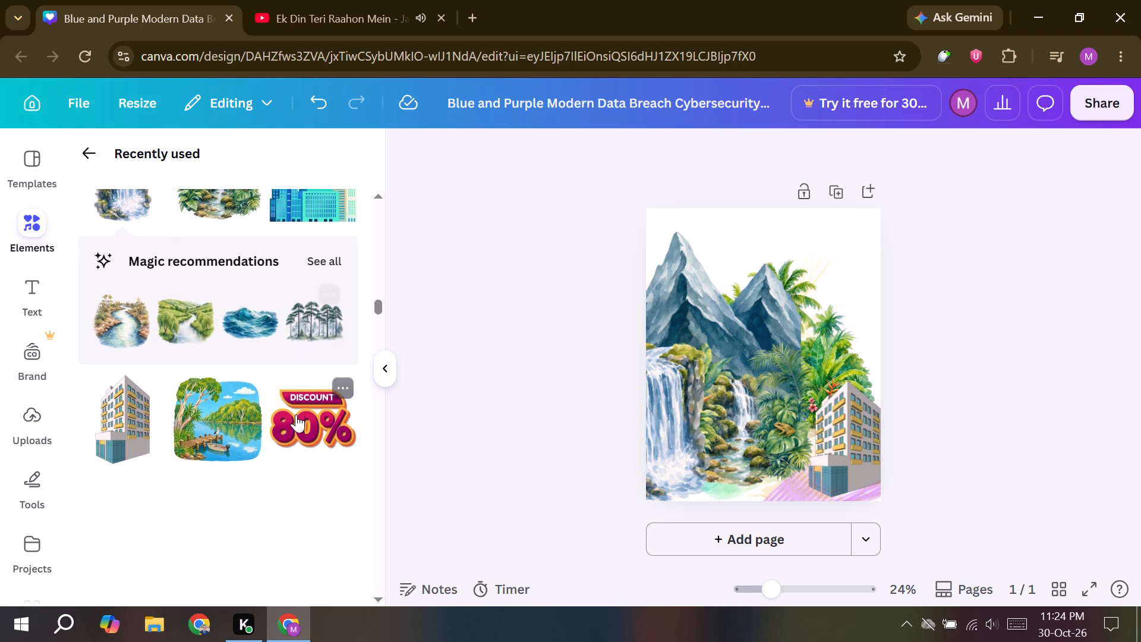
pyautogui.scroll(-5, 296, 414)
pyautogui.click(296, 414)
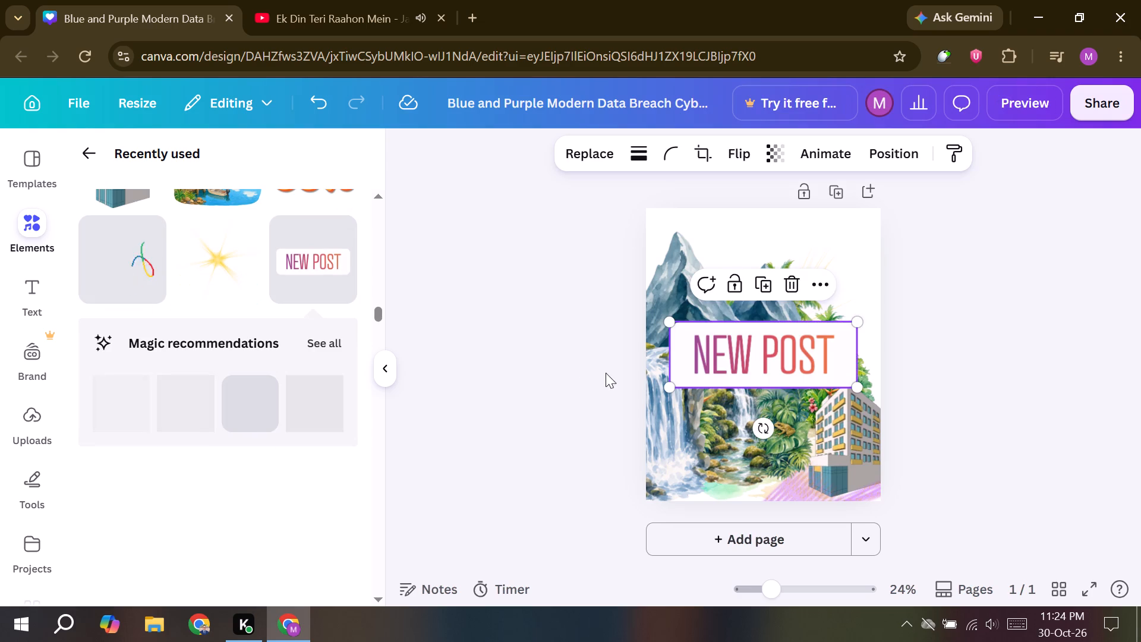
pyautogui.moveTo(671, 388); pyautogui.dragTo(790, 355)
pyautogui.moveTo(811, 333); pyautogui.dragTo(806, 294)
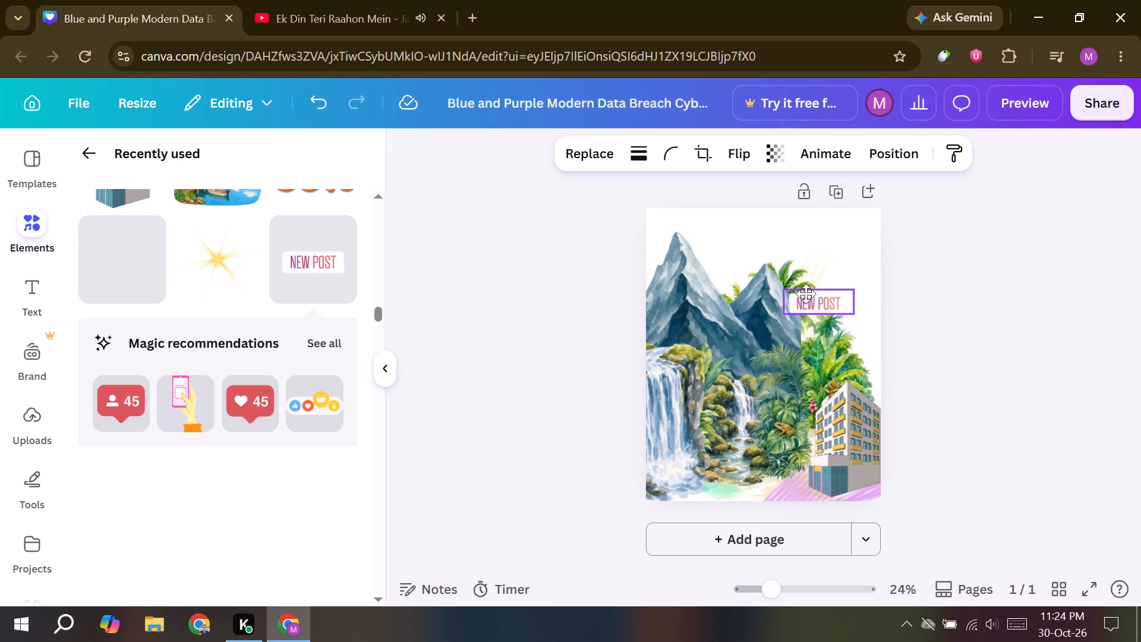
pyautogui.moveTo(806, 294); pyautogui.dragTo(833, 222)
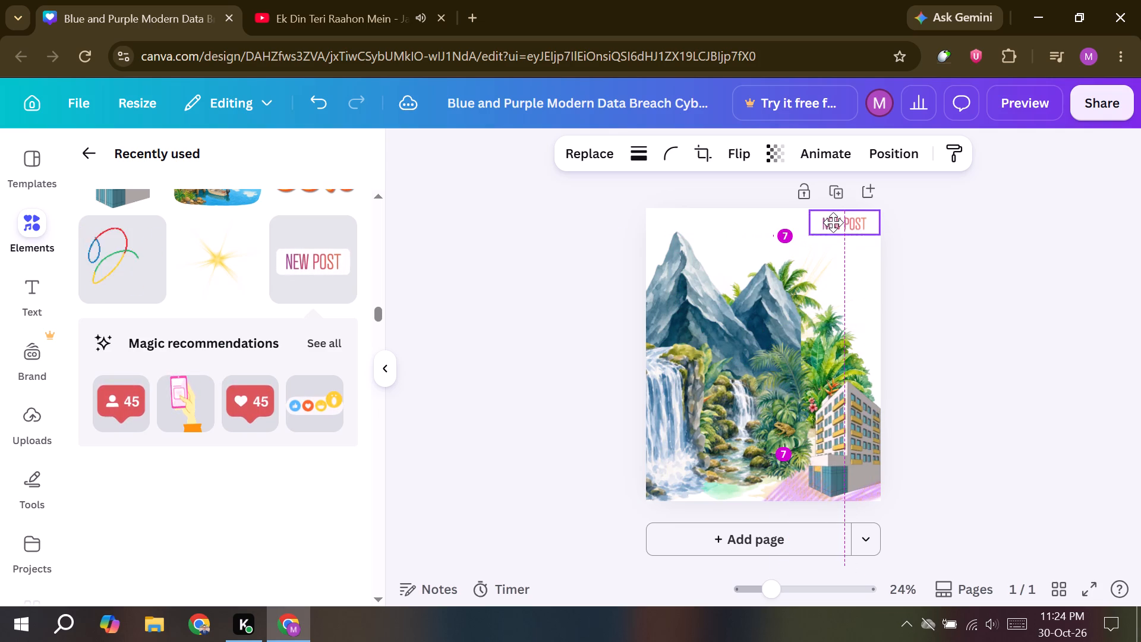
pyautogui.moveTo(833, 222); pyautogui.dragTo(833, 221)
pyautogui.click(643, 154)
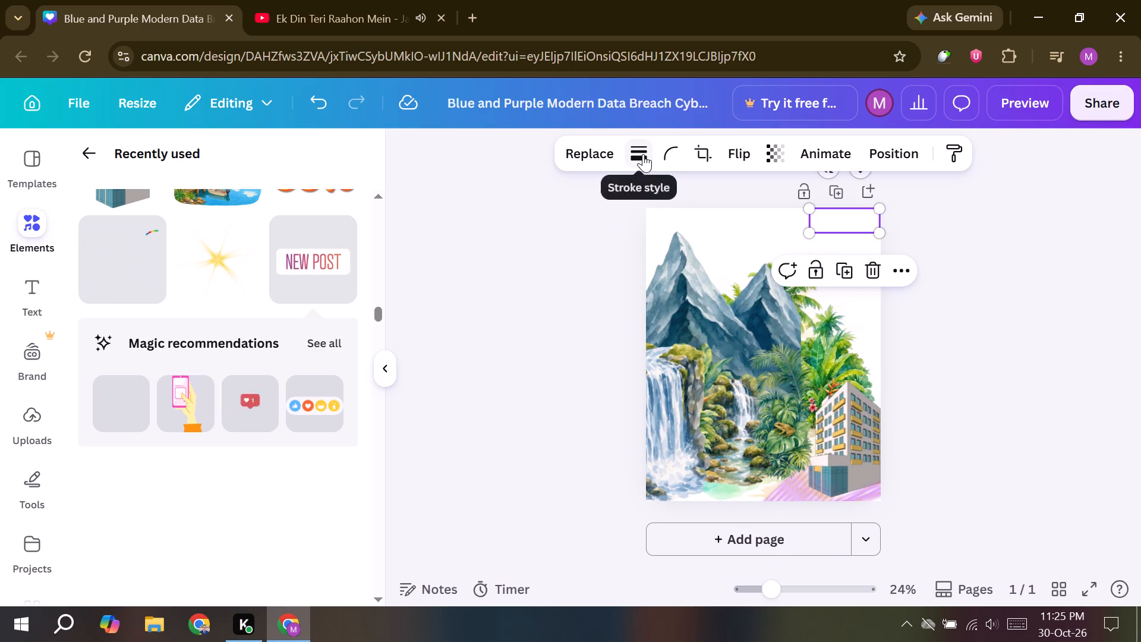
pyautogui.click(440, 225)
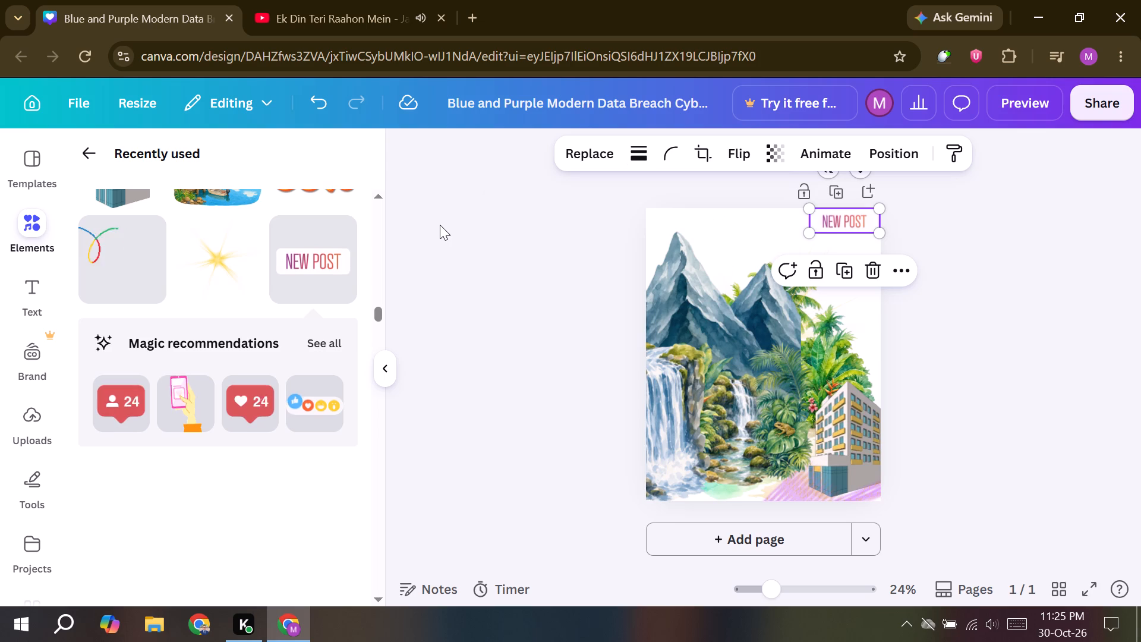
pyautogui.moveTo(440, 225); pyautogui.dragTo(347, 309)
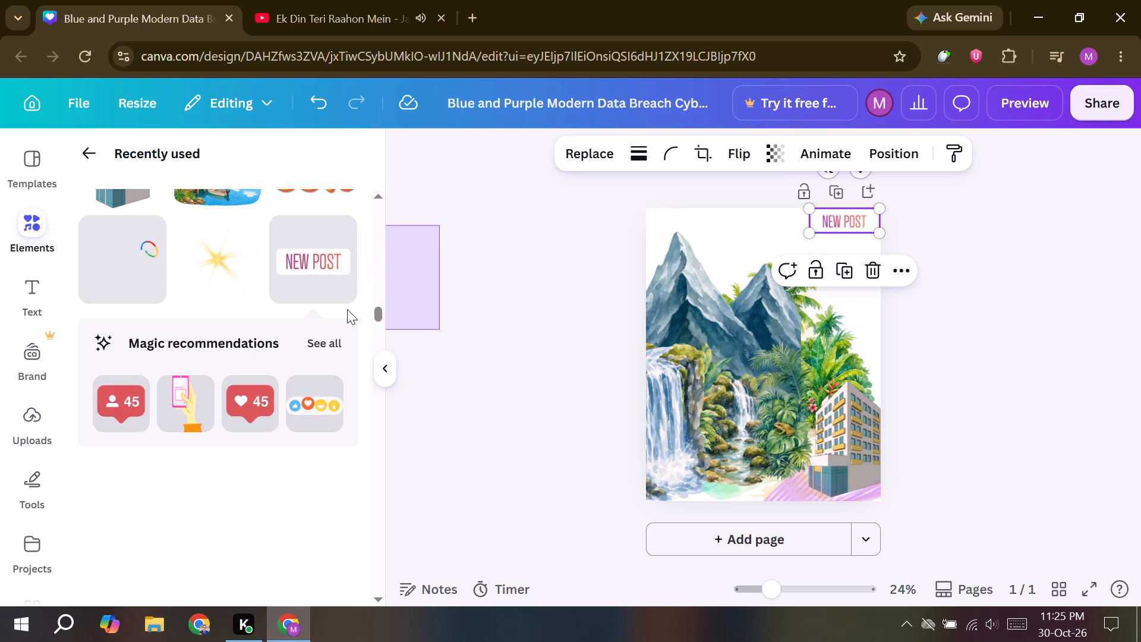
pyautogui.moveTo(347, 309); pyautogui.dragTo(423, 231)
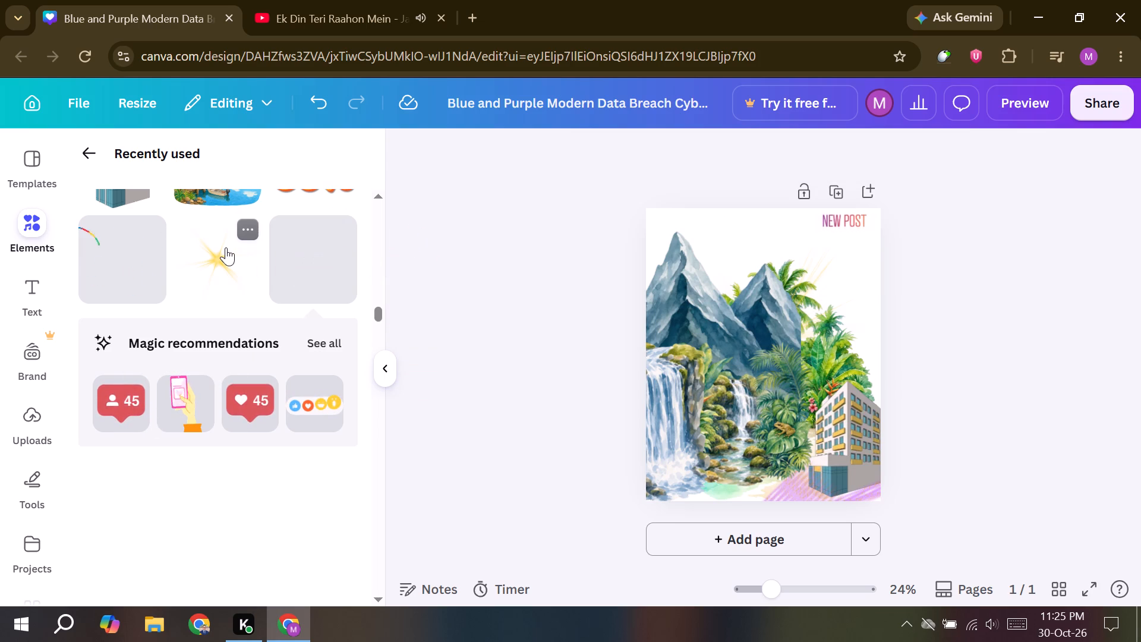
# Add the thin-rayed golden starburst graphic, center its glow over the palm crown beside the second mountain peak, and deselect it.
pyautogui.click(226, 250)
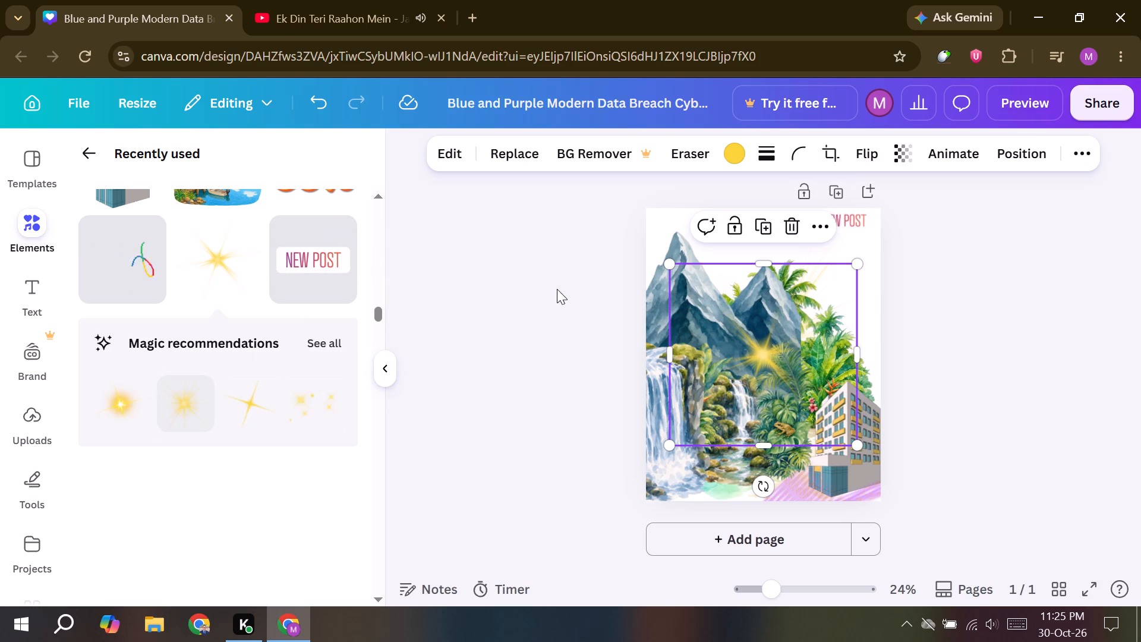
pyautogui.moveTo(757, 357); pyautogui.dragTo(792, 342)
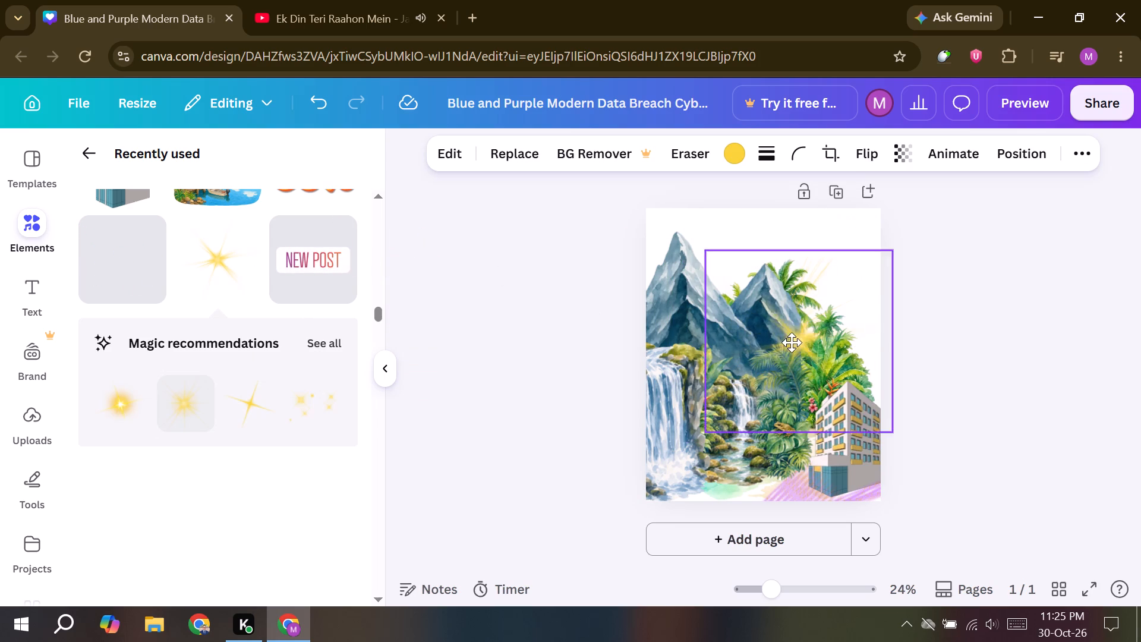
pyautogui.moveTo(792, 342); pyautogui.dragTo(804, 334)
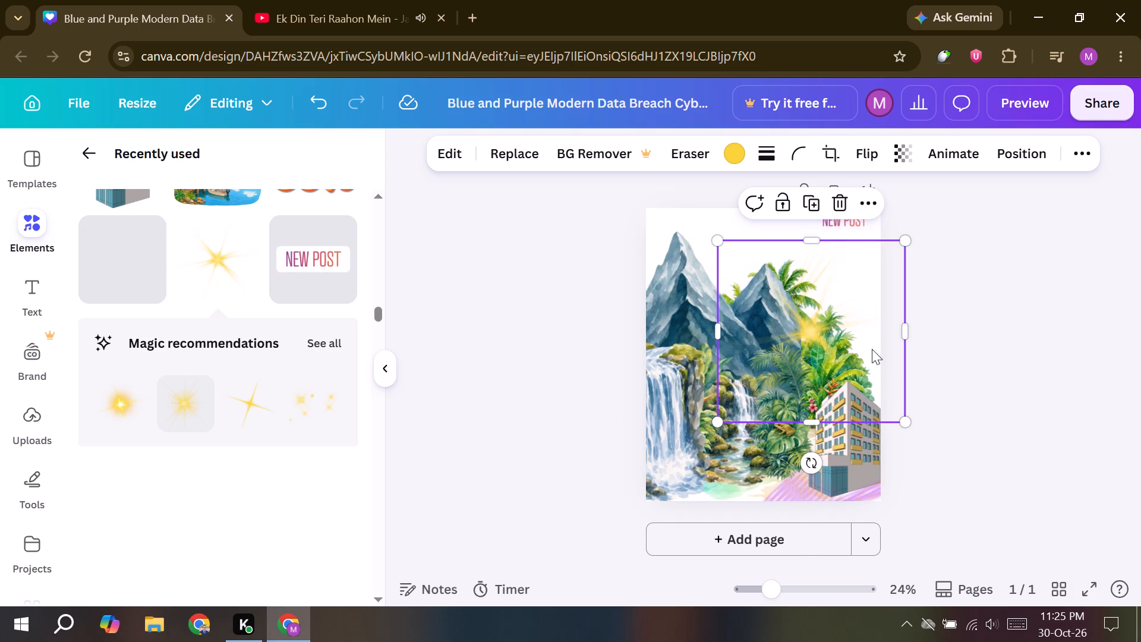
pyautogui.moveTo(843, 346); pyautogui.dragTo(820, 300)
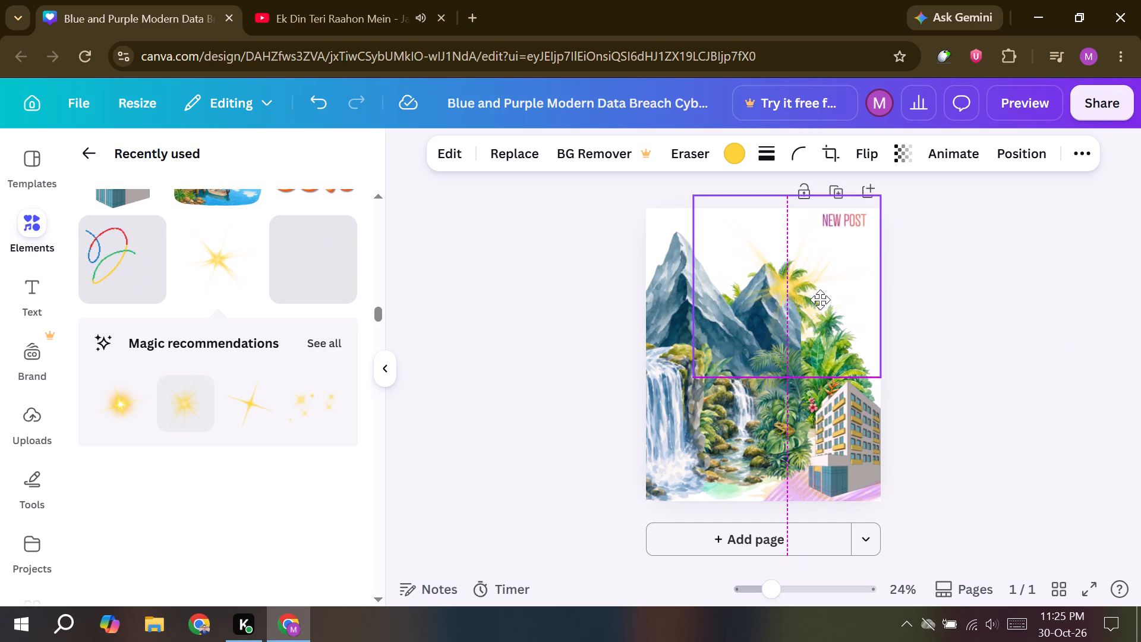
pyautogui.moveTo(820, 300); pyautogui.dragTo(821, 298)
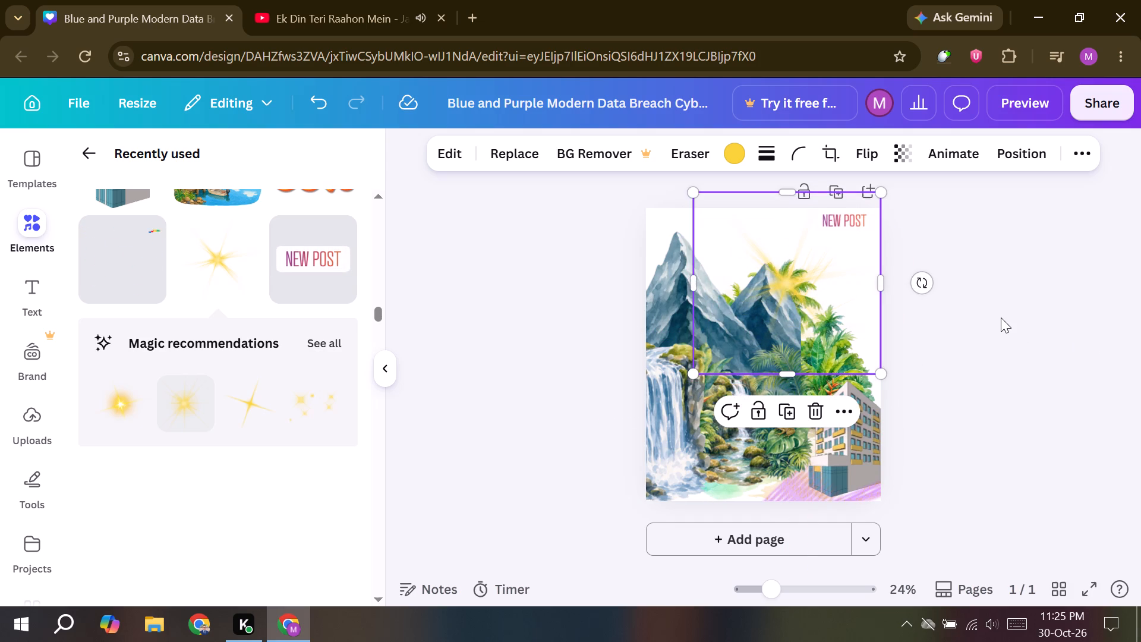
pyautogui.click(1001, 317)
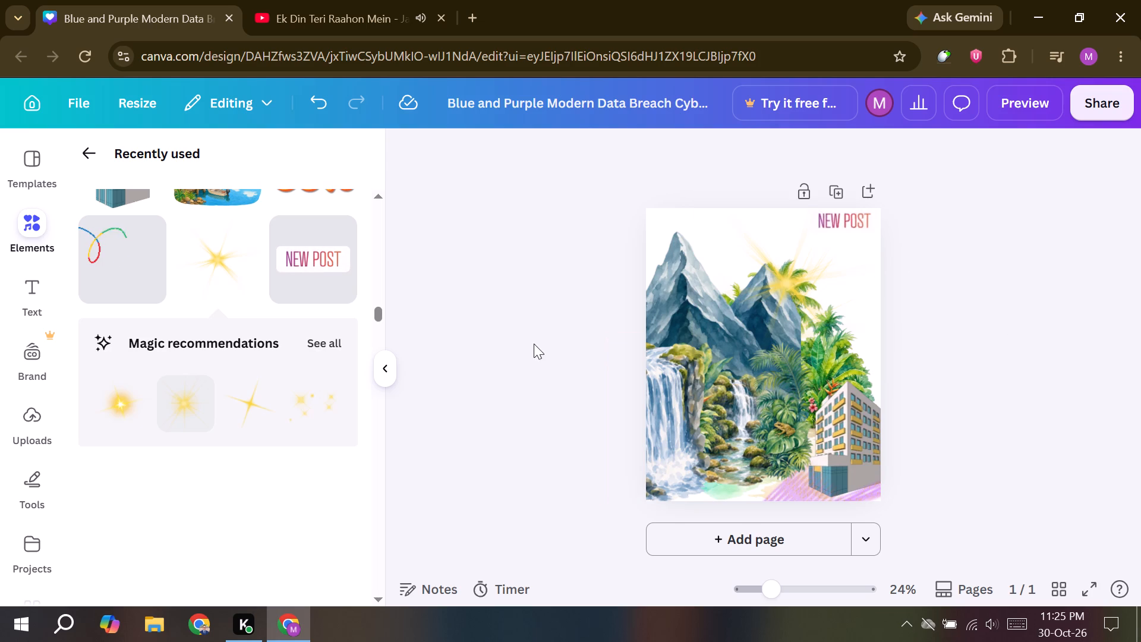
# Add the bright yellow-orange sun flare with a white center, place it over the starburst beside the second mountain peak, and deselect it.
pyautogui.scroll(-1, 264, 426)
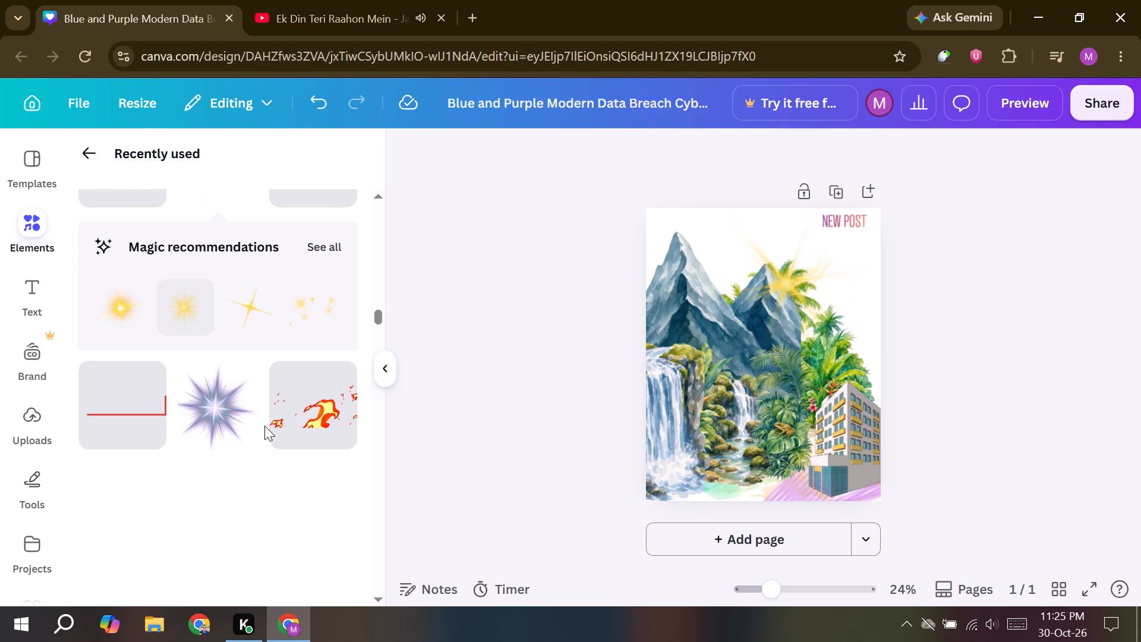
pyautogui.scroll(-2, 264, 426)
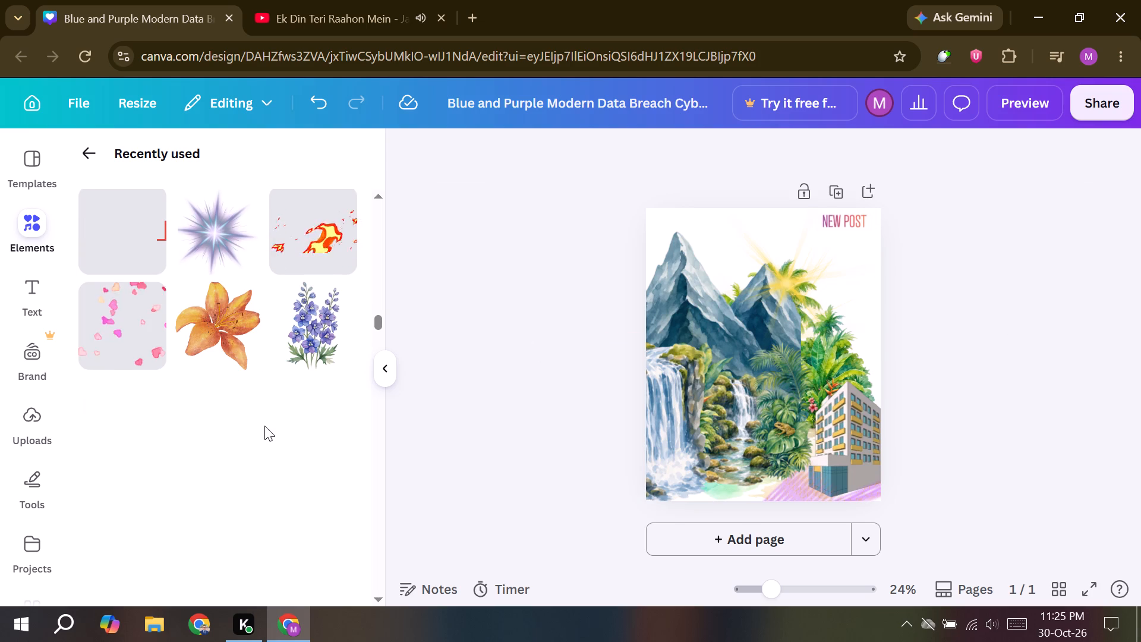
pyautogui.scroll(1, 264, 426)
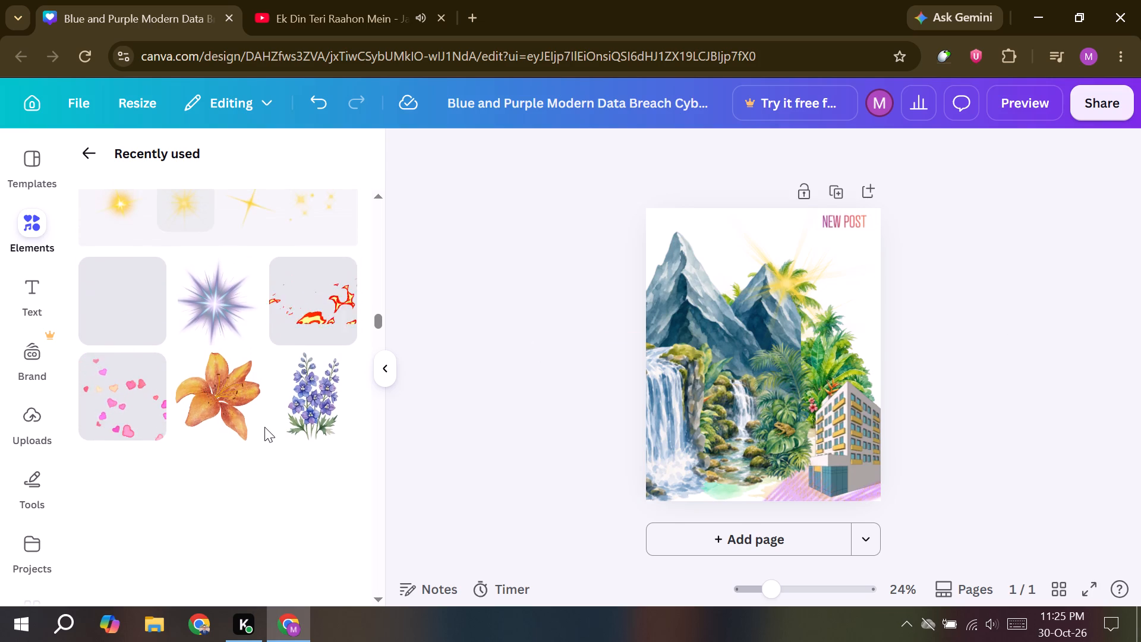
pyautogui.scroll(-2, 264, 427)
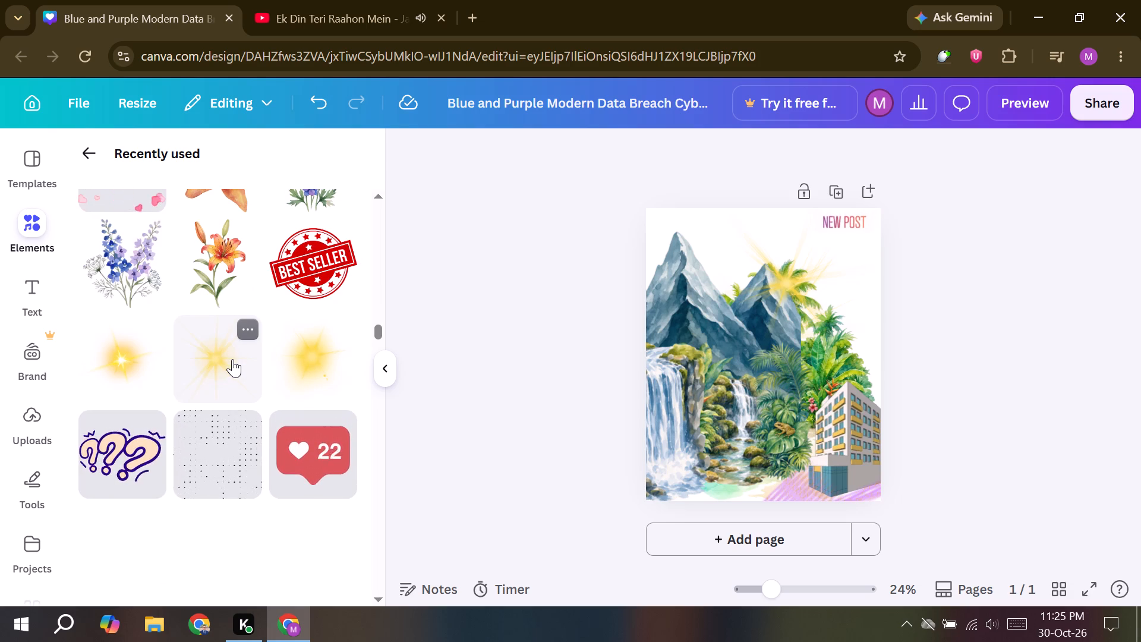
pyautogui.click(106, 370)
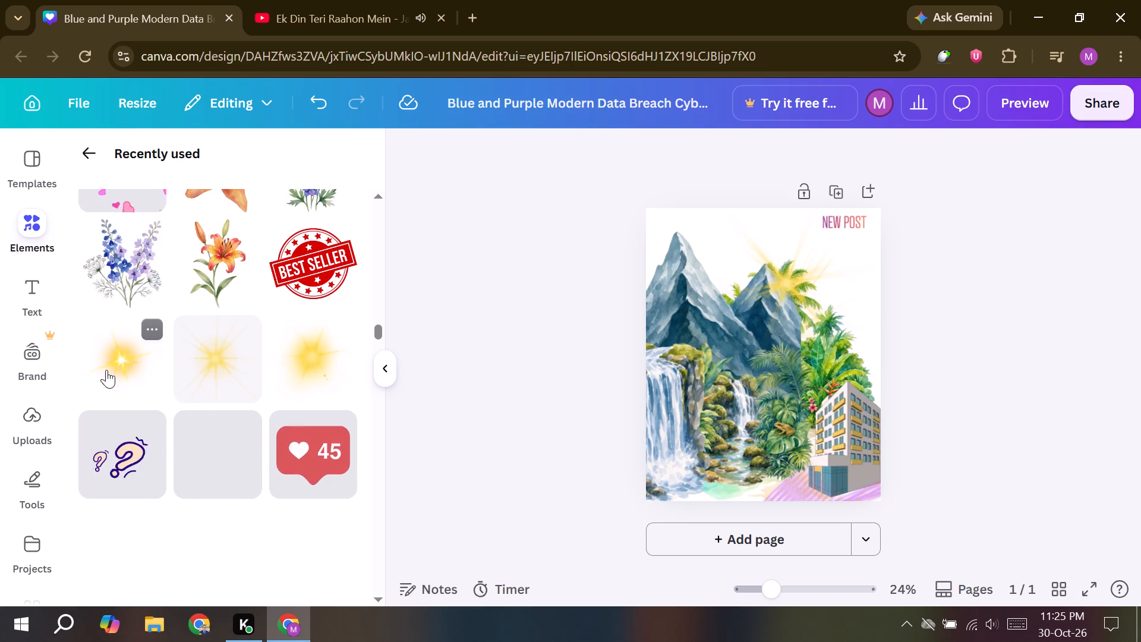
pyautogui.moveTo(775, 344); pyautogui.dragTo(779, 325)
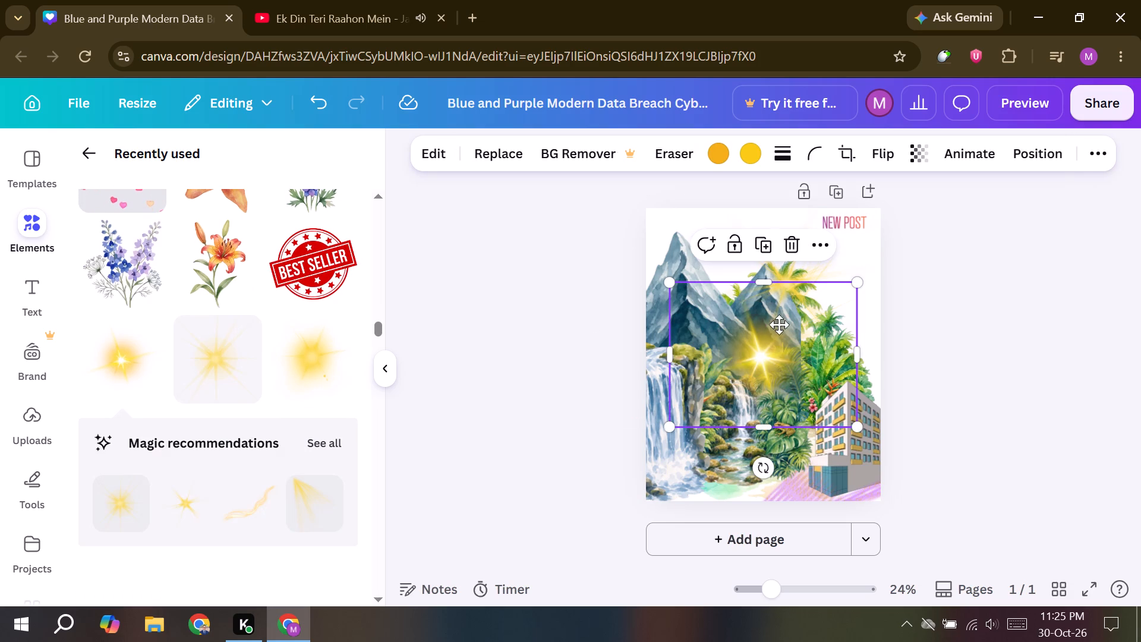
pyautogui.moveTo(779, 325); pyautogui.dragTo(800, 275)
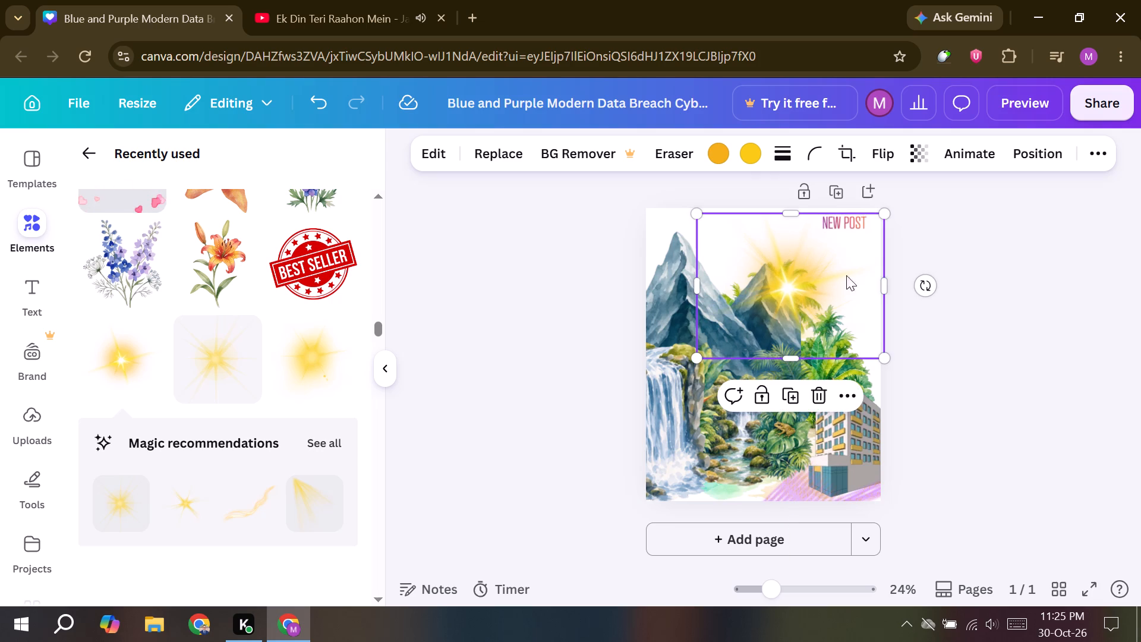
pyautogui.click(1140, 261)
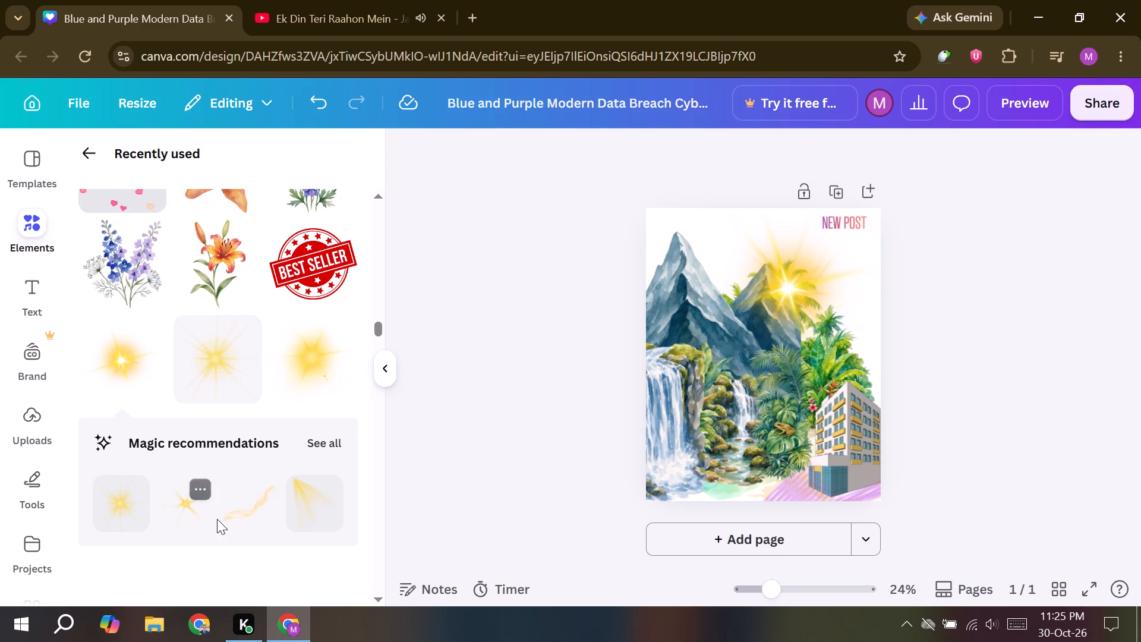
# Add the recently used red and orange confetti graphic, shrink it proportionally over the building in the page's lower right corner, and deselect it.
pyautogui.scroll(-4, 218, 520)
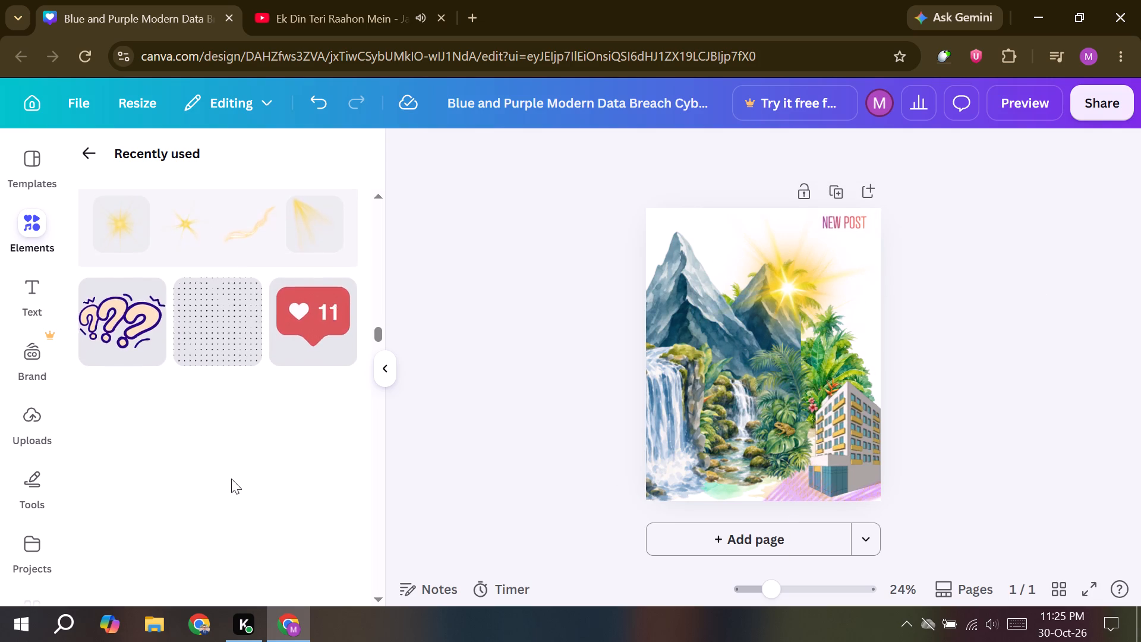
pyautogui.scroll(-1, 231, 479)
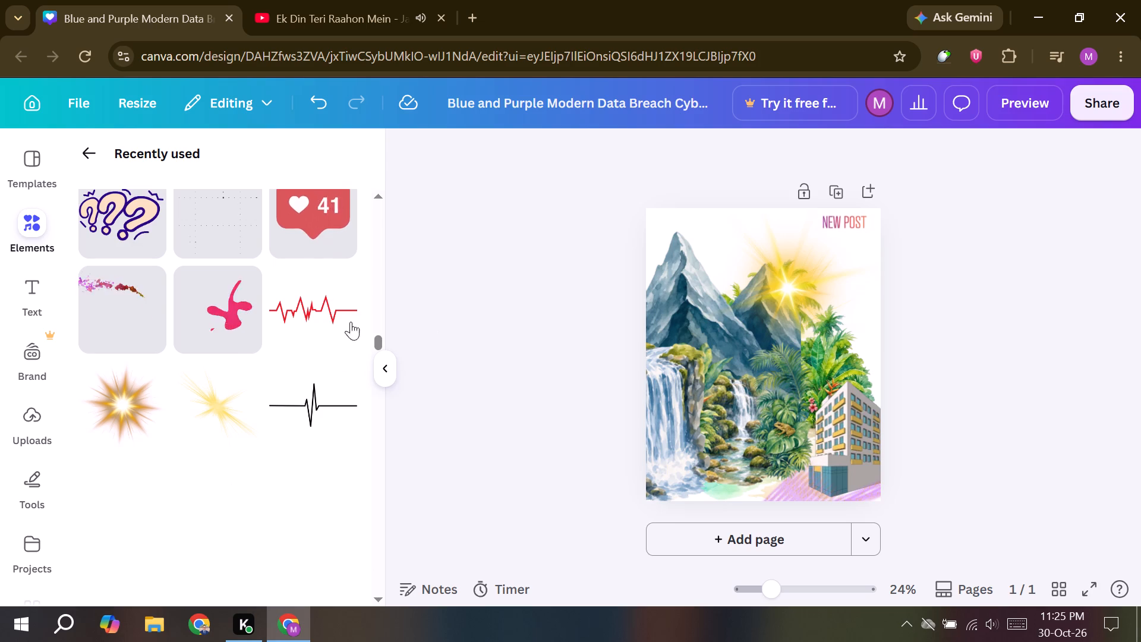
pyautogui.click(379, 341)
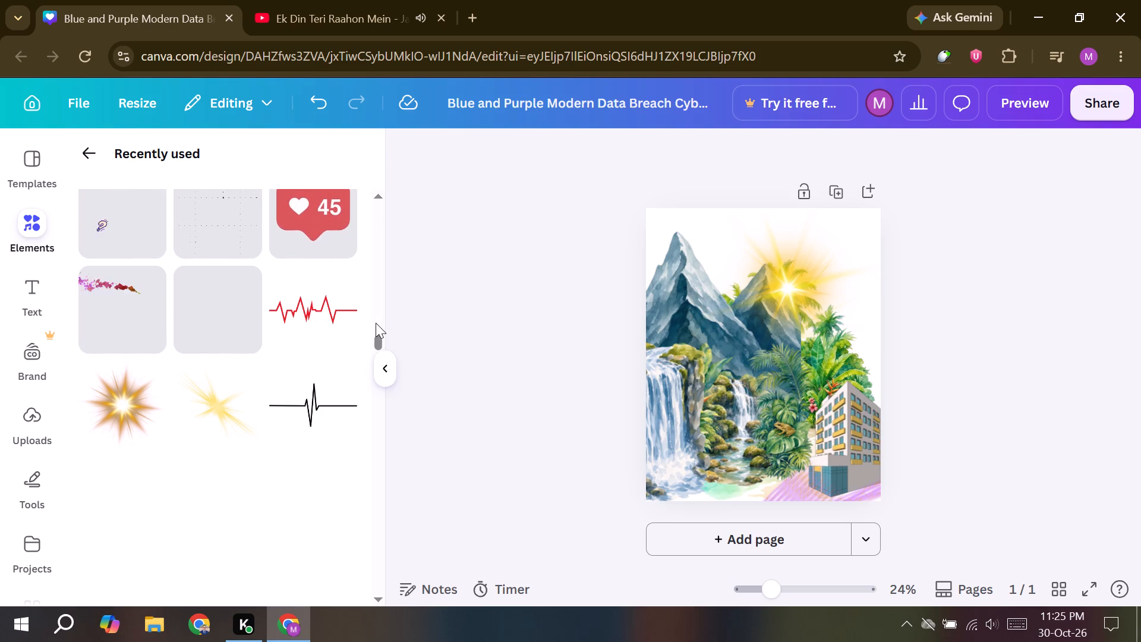
pyautogui.moveTo(380, 339); pyautogui.dragTo(380, 338)
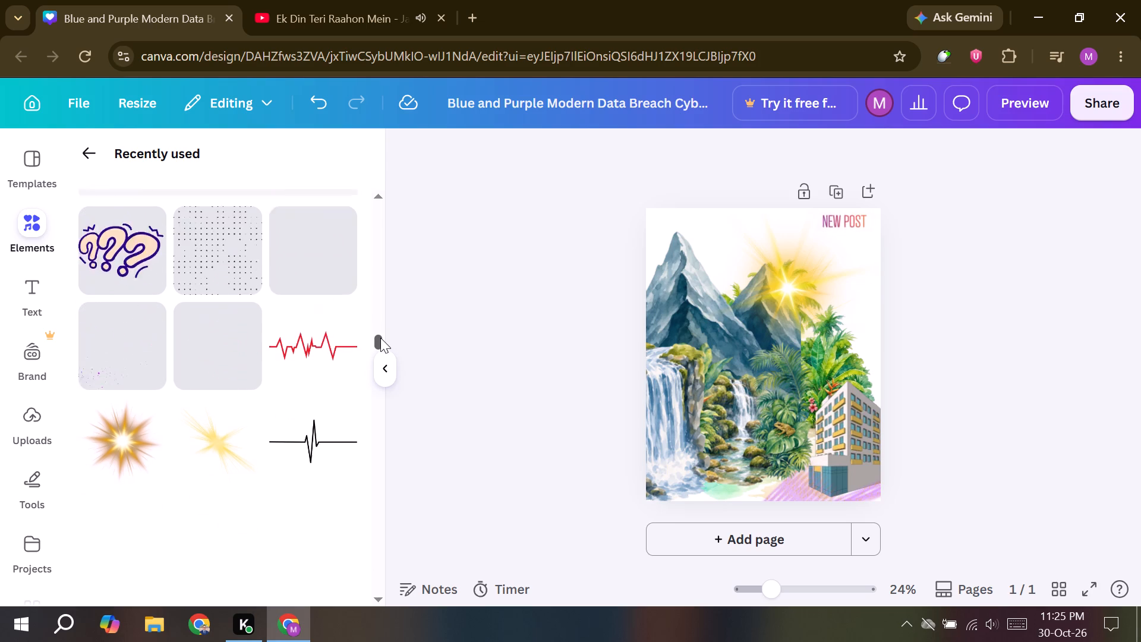
pyautogui.moveTo(380, 338); pyautogui.dragTo(372, 215)
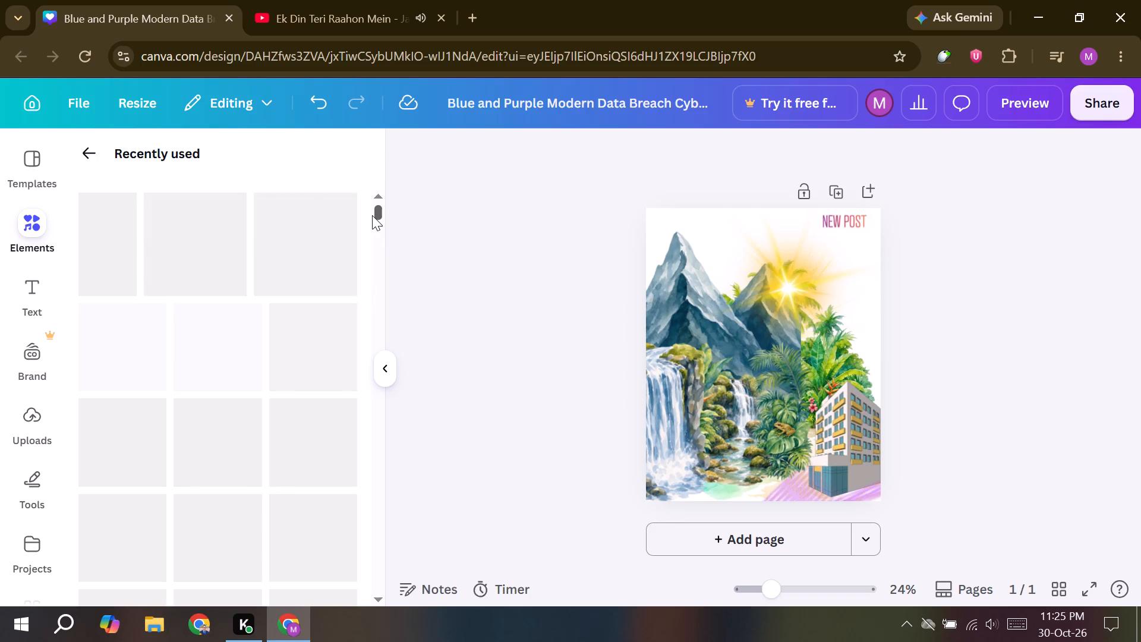
pyautogui.scroll(-1, 238, 359)
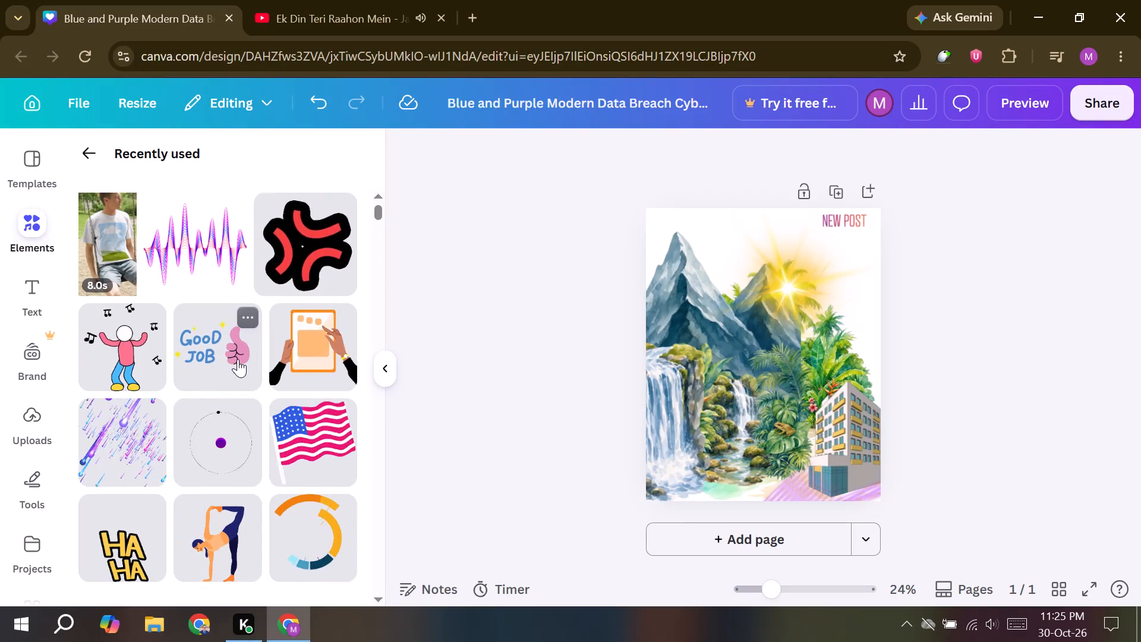
pyautogui.scroll(-3, 238, 359)
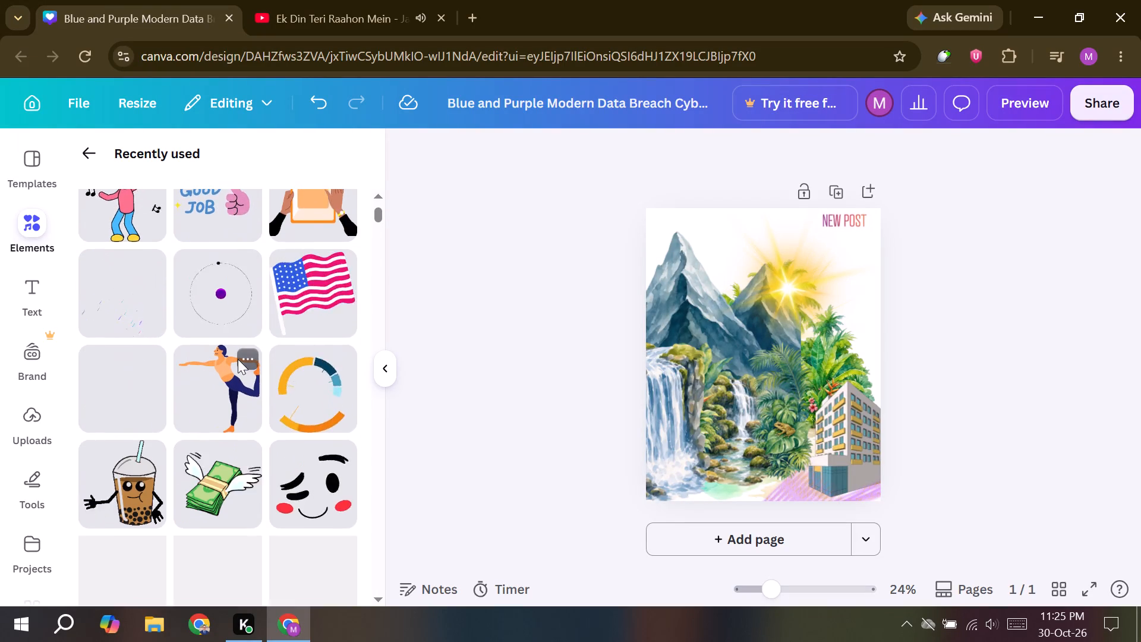
pyautogui.scroll(-1, 238, 359)
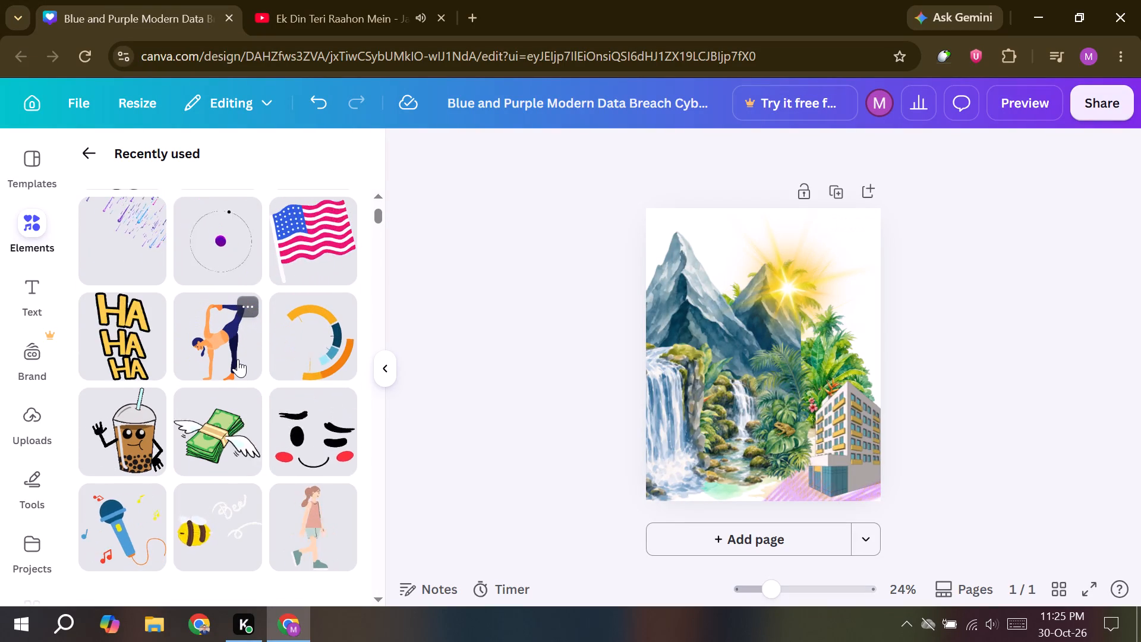
pyautogui.scroll(-2, 238, 359)
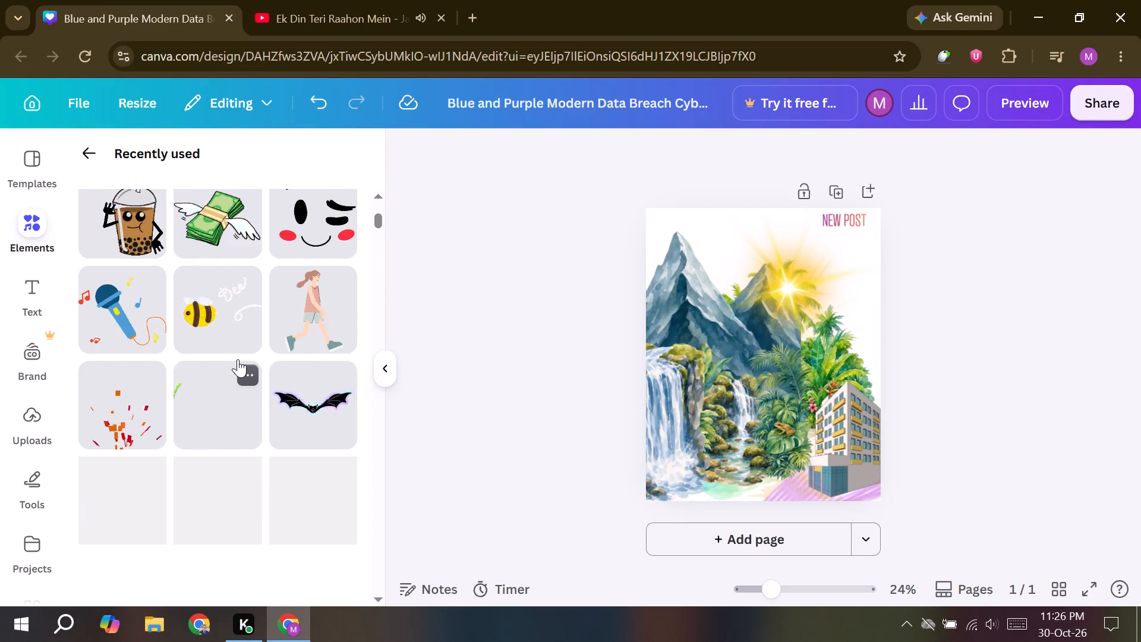
pyautogui.scroll(-1, 238, 359)
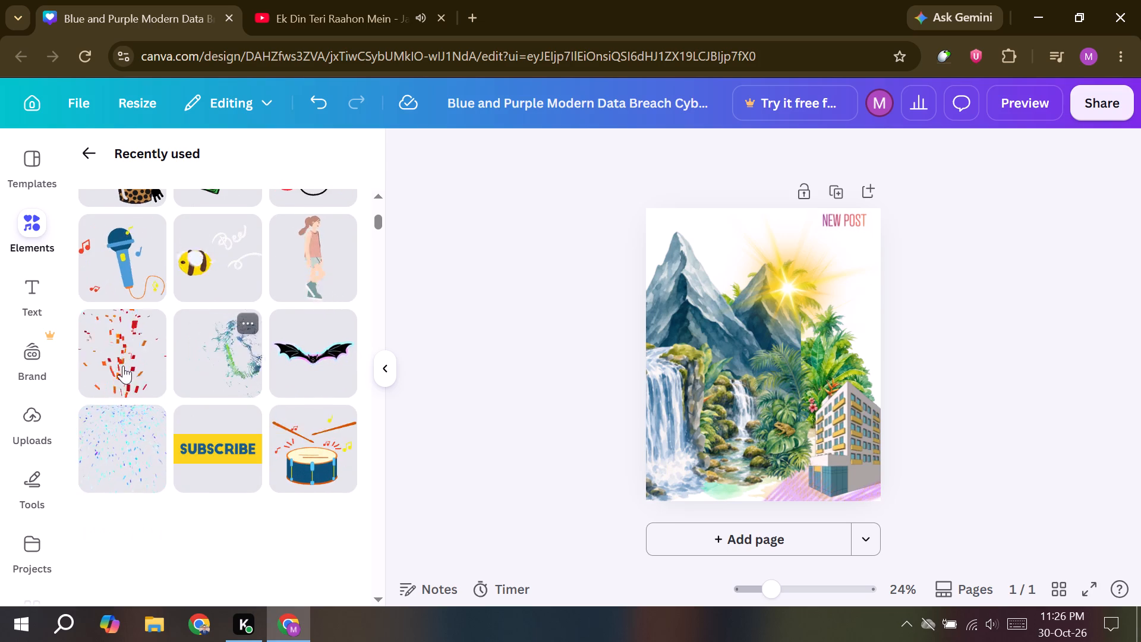
pyautogui.click(119, 342)
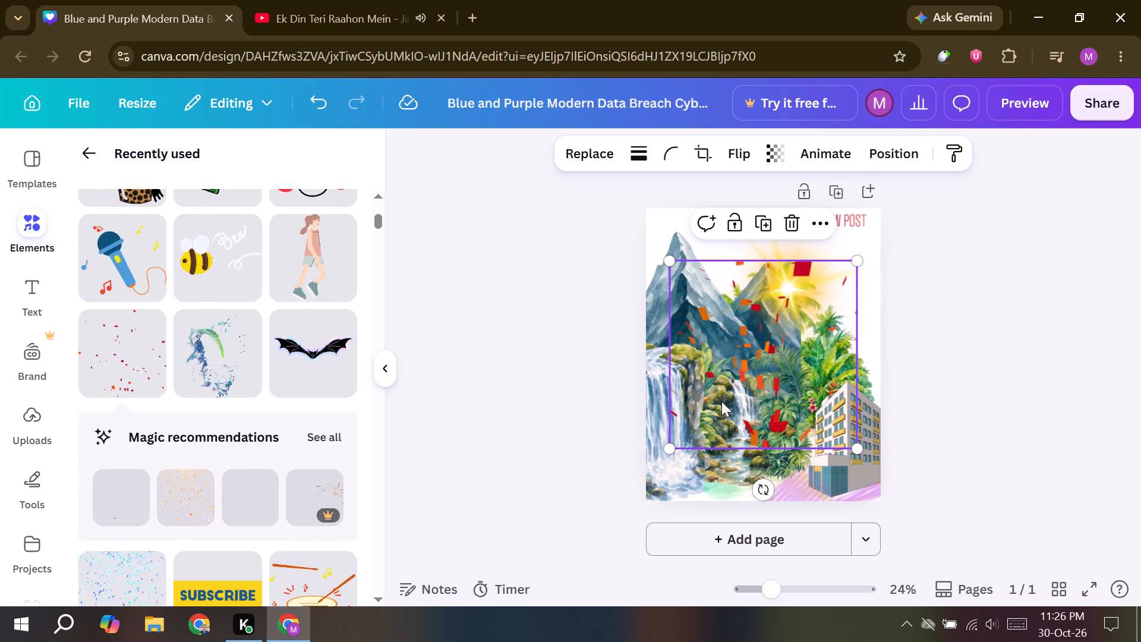
pyautogui.moveTo(721, 401); pyautogui.dragTo(748, 452)
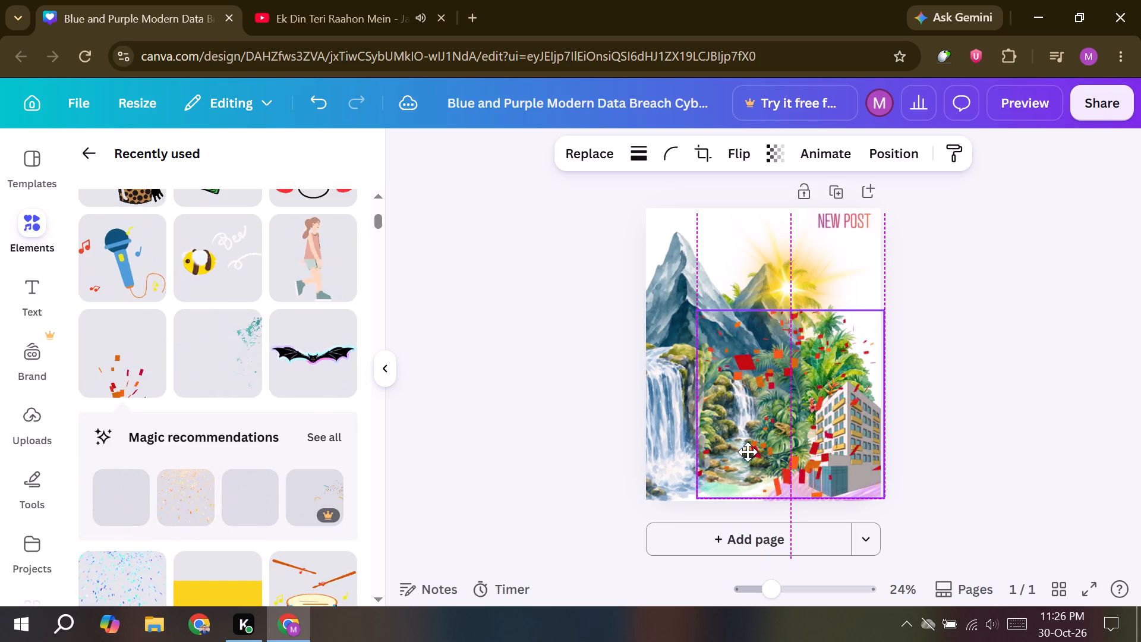
pyautogui.moveTo(748, 452); pyautogui.dragTo(746, 457)
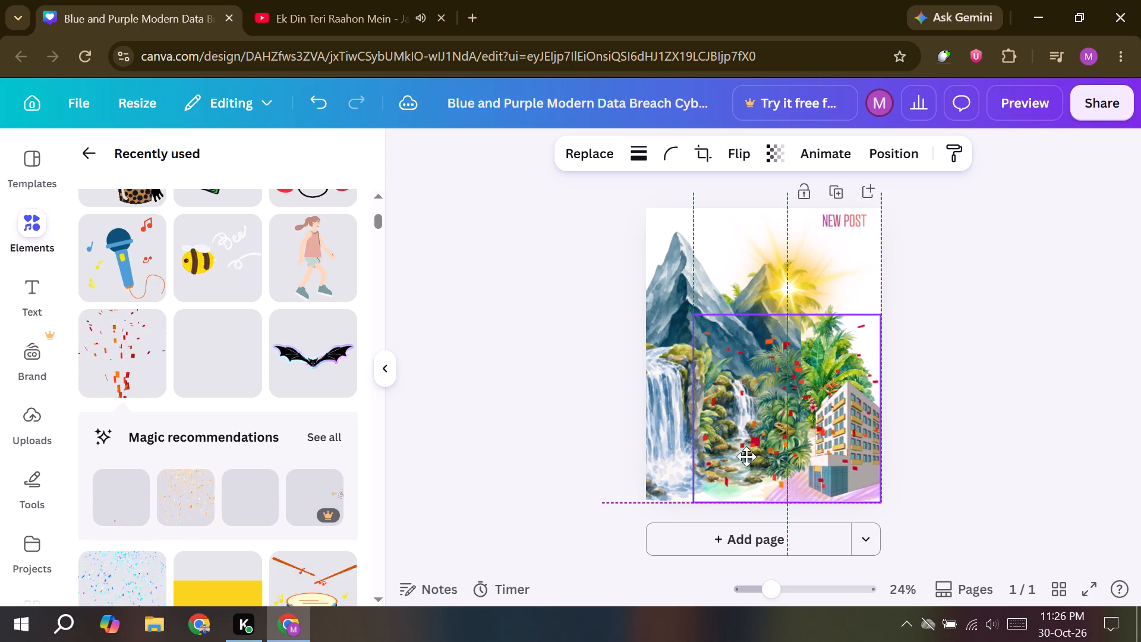
pyautogui.moveTo(691, 317); pyautogui.dragTo(749, 373)
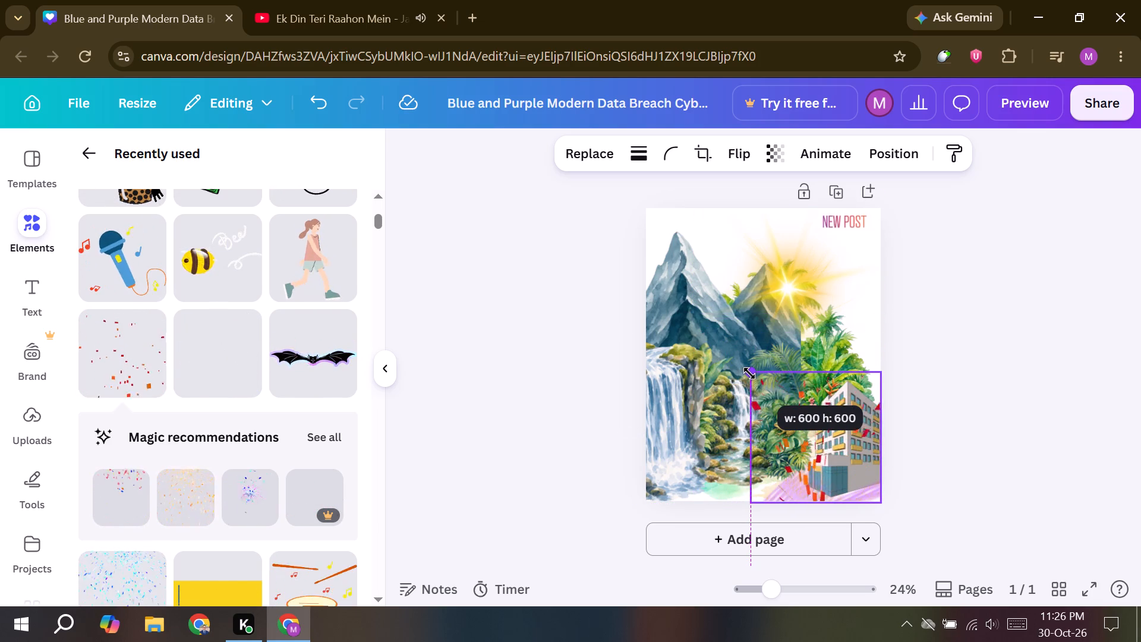
pyautogui.moveTo(749, 373); pyautogui.dragTo(757, 377)
pyautogui.click(934, 395)
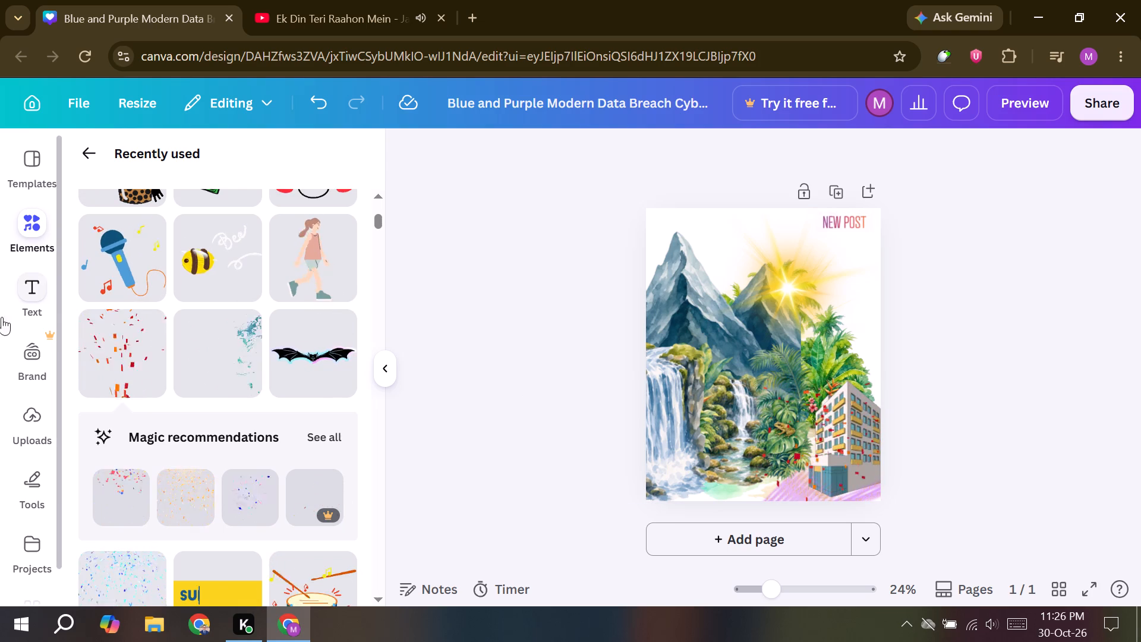
# Add the recently used black bat graphic, shrink it proportionally below the sun flare, and deselect it.
pyautogui.click(317, 378)
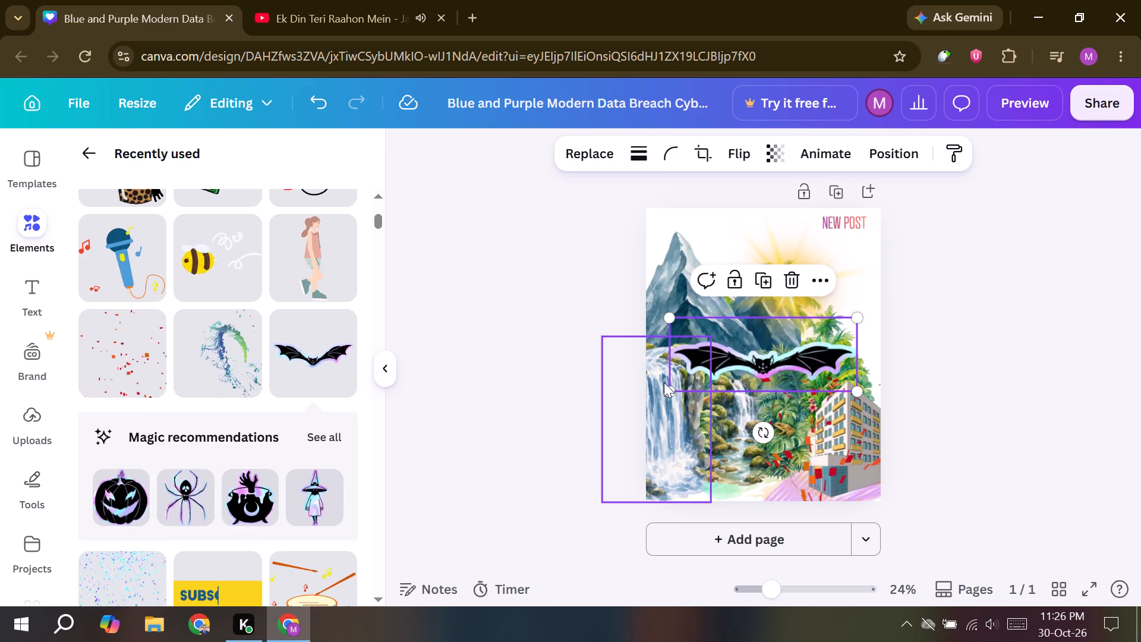
pyautogui.moveTo(669, 385); pyautogui.dragTo(729, 358)
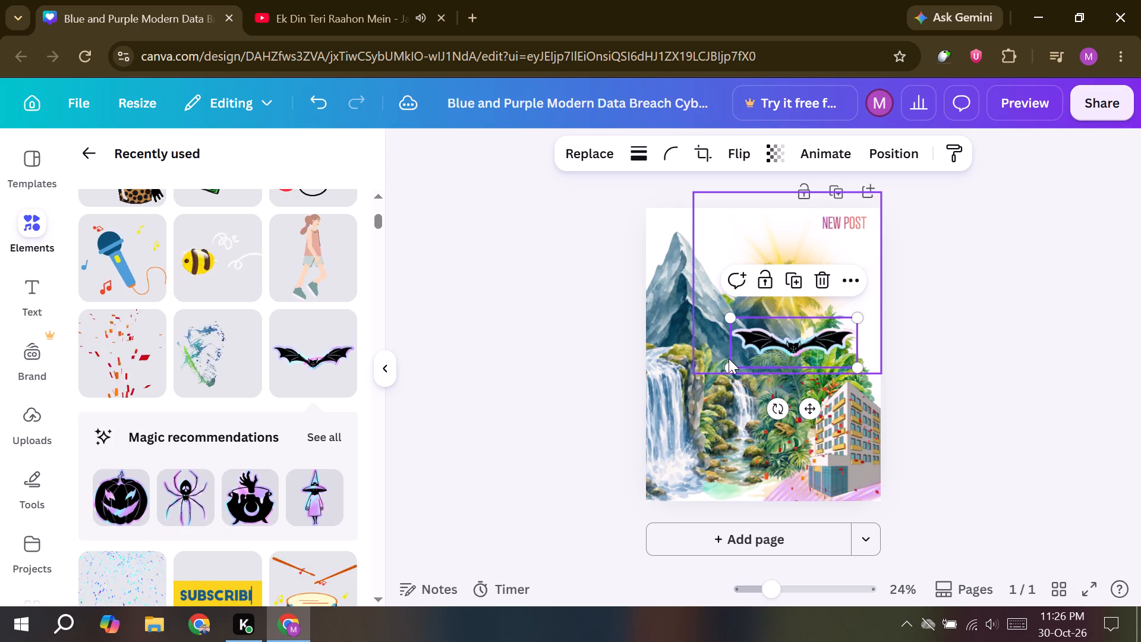
pyautogui.click(989, 289)
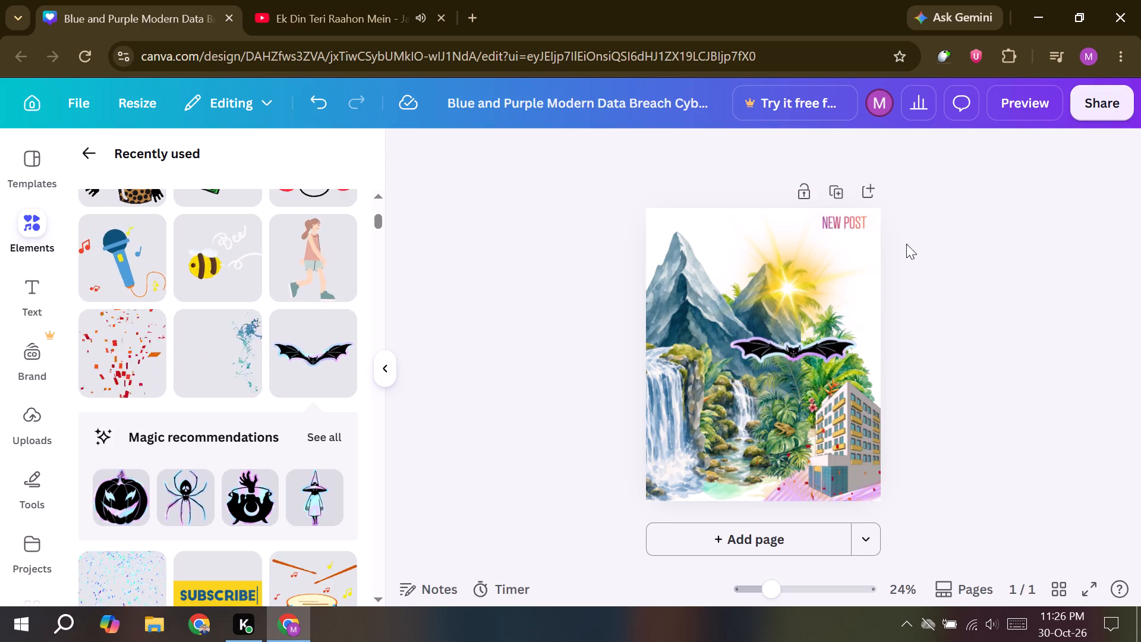
# Shift the sun flare and the starburst behind it down the page to clear the NEW POST label, and deselect them.
pyautogui.doubleClick(857, 221)
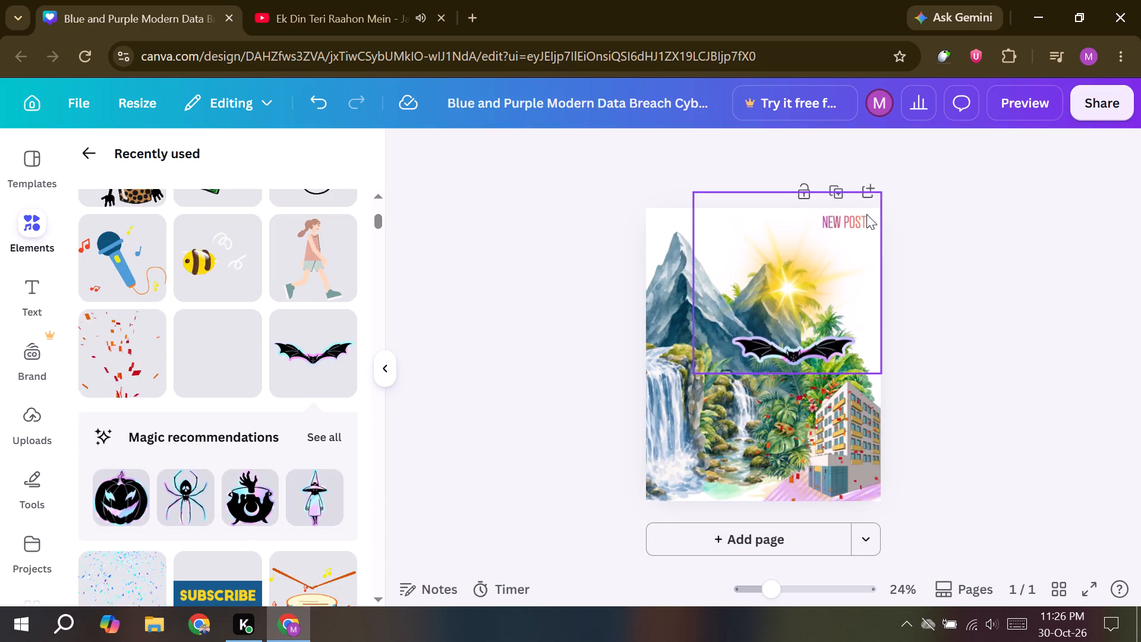
pyautogui.click(935, 230)
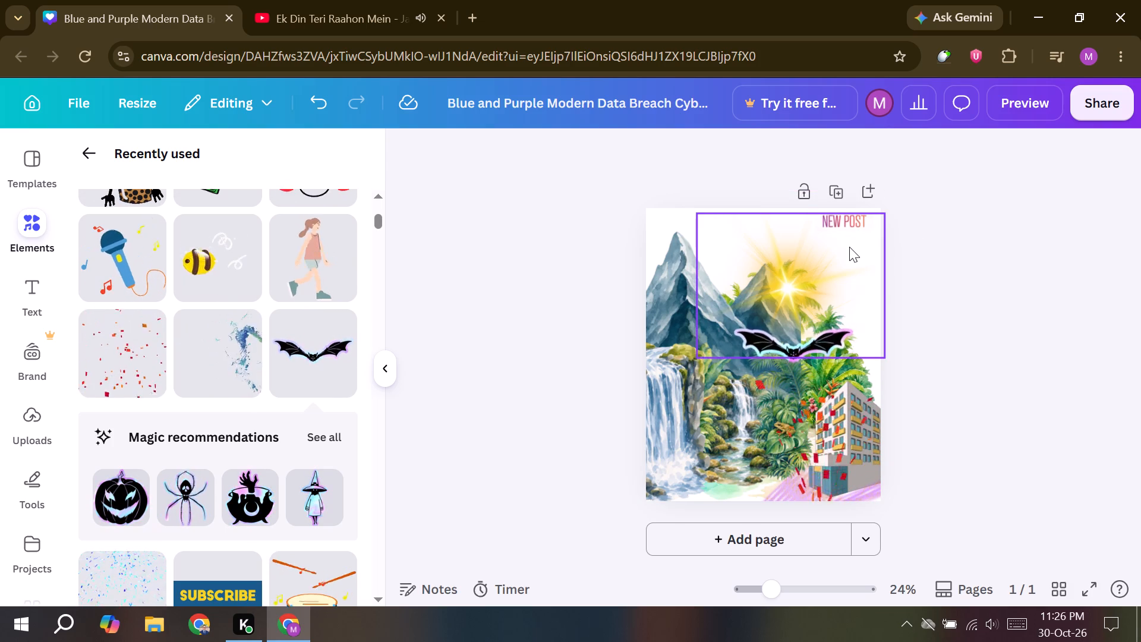
pyautogui.moveTo(849, 247); pyautogui.dragTo(847, 253)
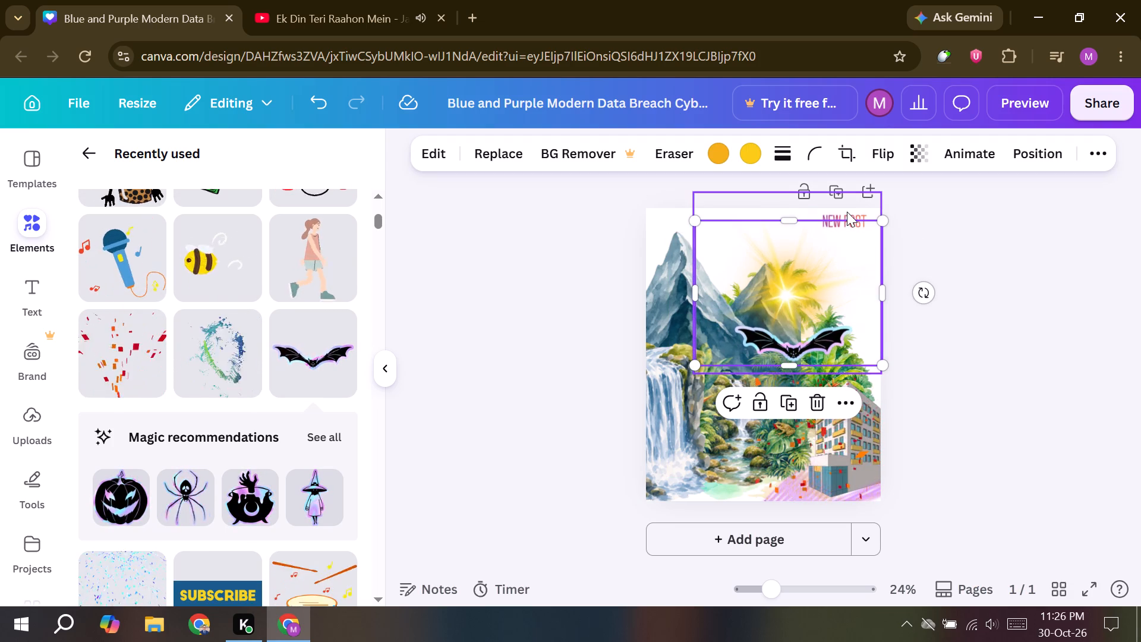
pyautogui.moveTo(847, 212); pyautogui.dragTo(846, 265)
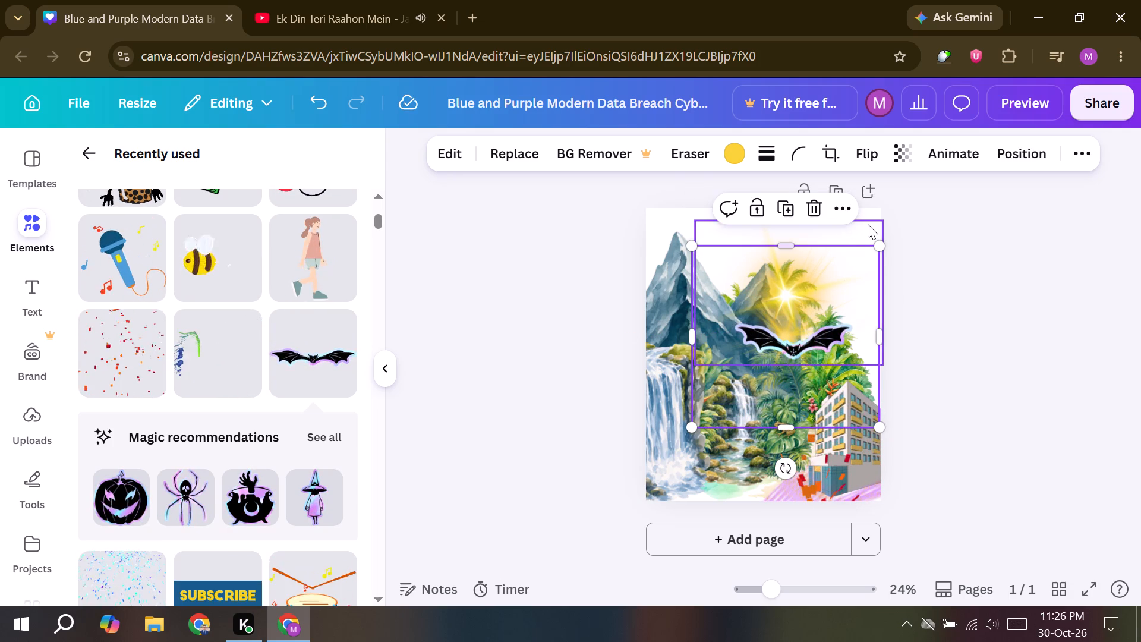
pyautogui.click(944, 260)
# Move the NEW POST label to the page's upper left corner above the highest mountain peak, and deselect it.
pyautogui.moveTo(866, 213); pyautogui.dragTo(713, 220)
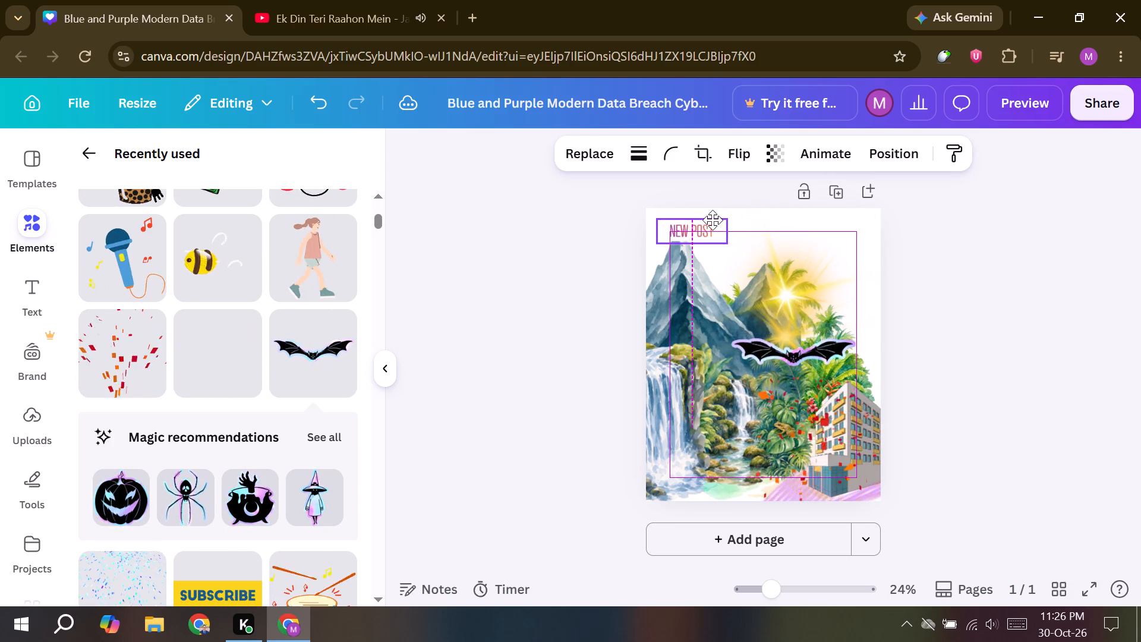
pyautogui.moveTo(713, 220); pyautogui.dragTo(711, 214)
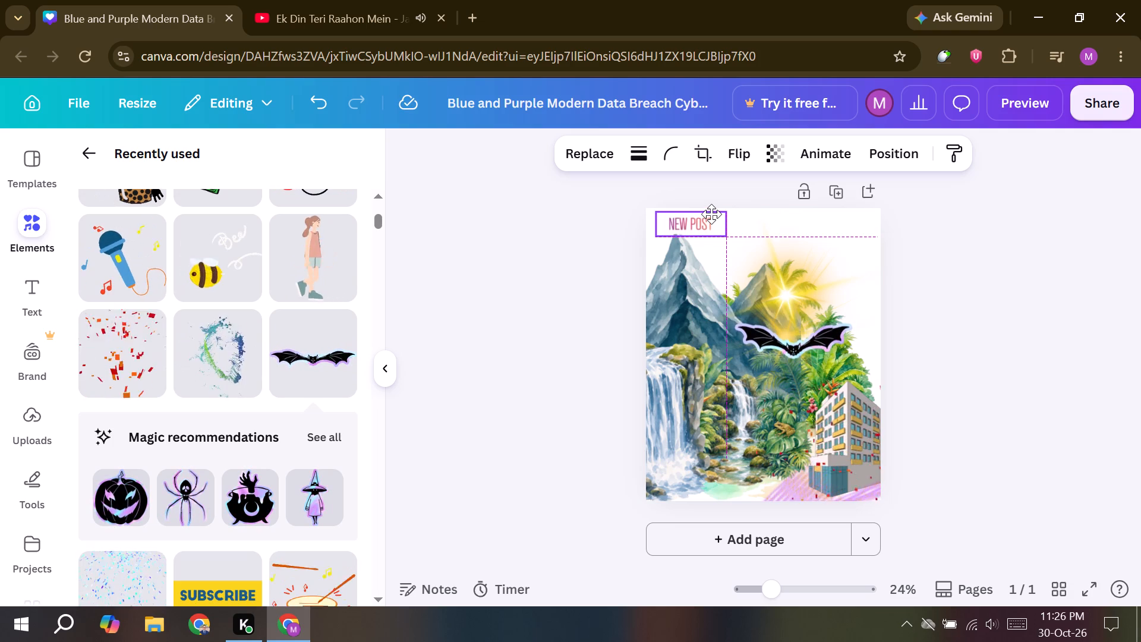
pyautogui.moveTo(711, 214); pyautogui.dragTo(706, 215)
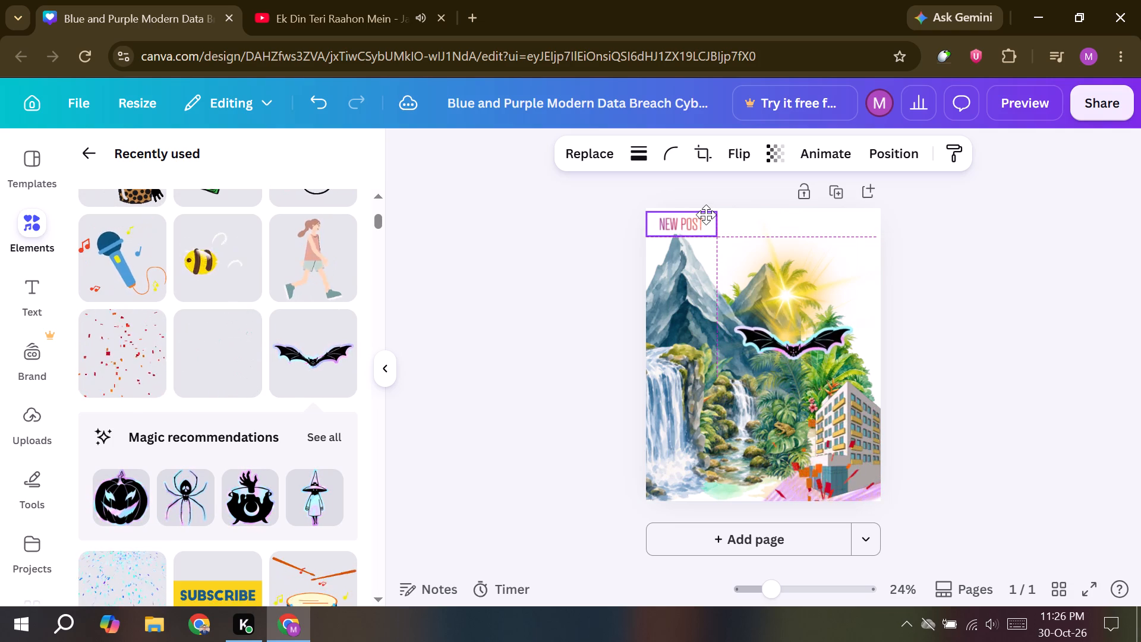
pyautogui.moveTo(706, 215); pyautogui.dragTo(709, 216)
pyautogui.moveTo(709, 216); pyautogui.dragTo(700, 214)
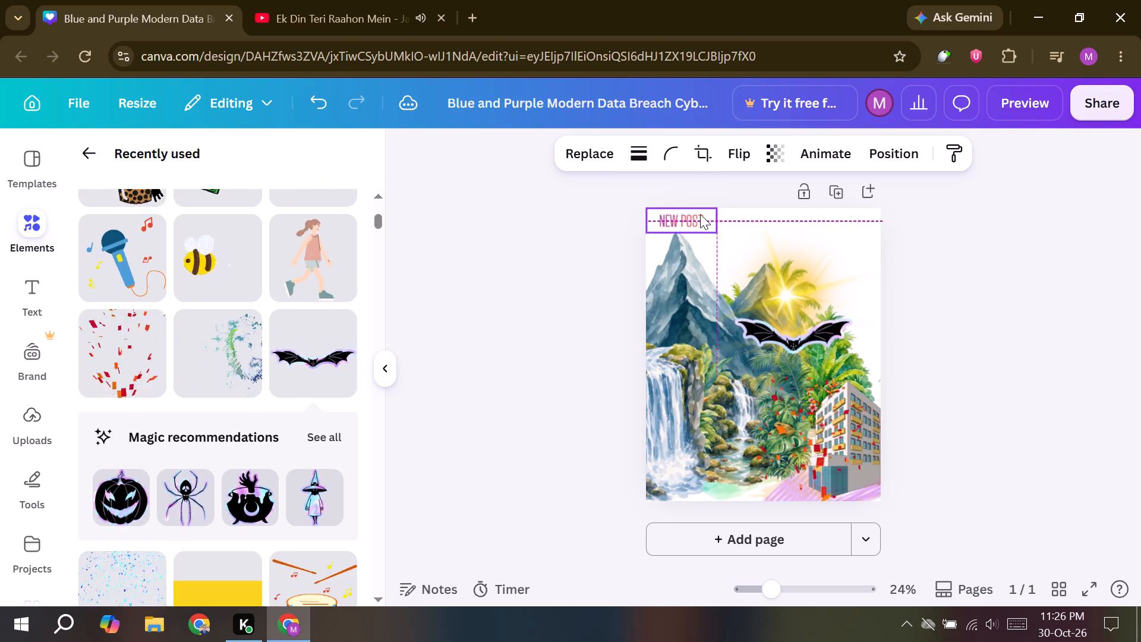
pyautogui.click(561, 230)
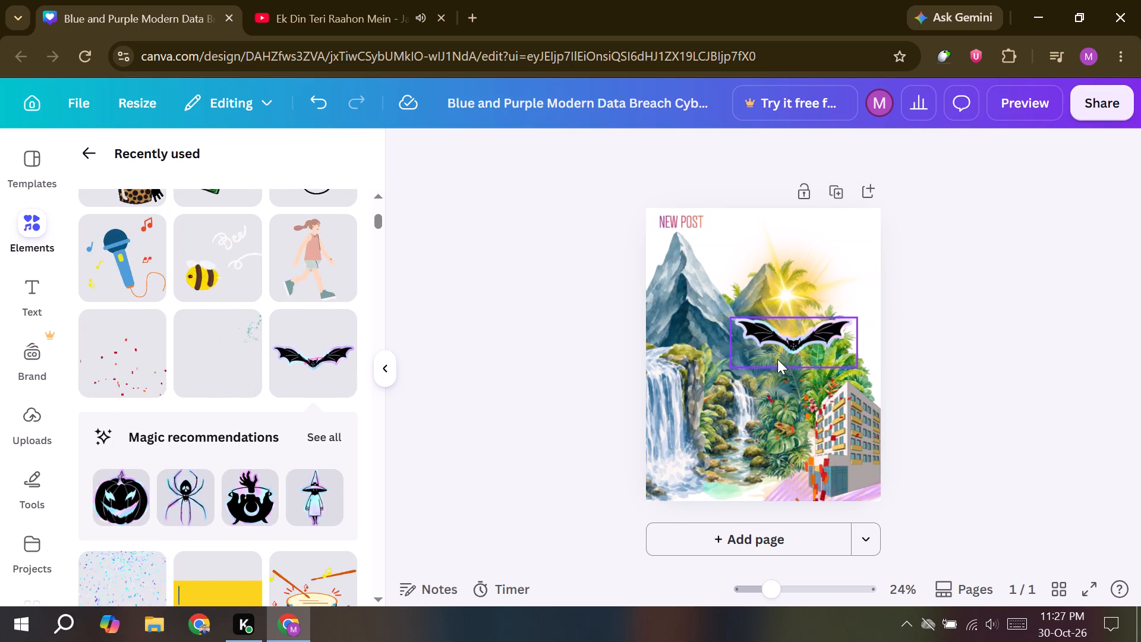
# Move the bat graphic down over the lower part of the waterfalls, and deselect it.
pyautogui.moveTo(777, 359); pyautogui.dragTo(710, 468)
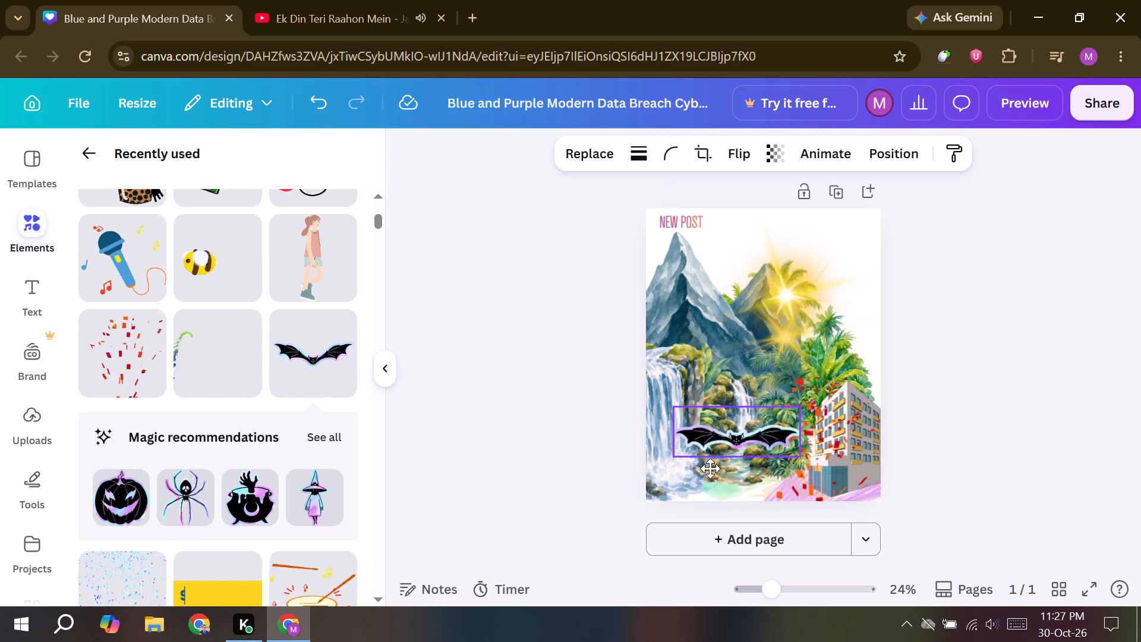
pyautogui.moveTo(710, 468); pyautogui.dragTo(712, 457)
pyautogui.moveTo(1023, 282); pyautogui.dragTo(805, 354)
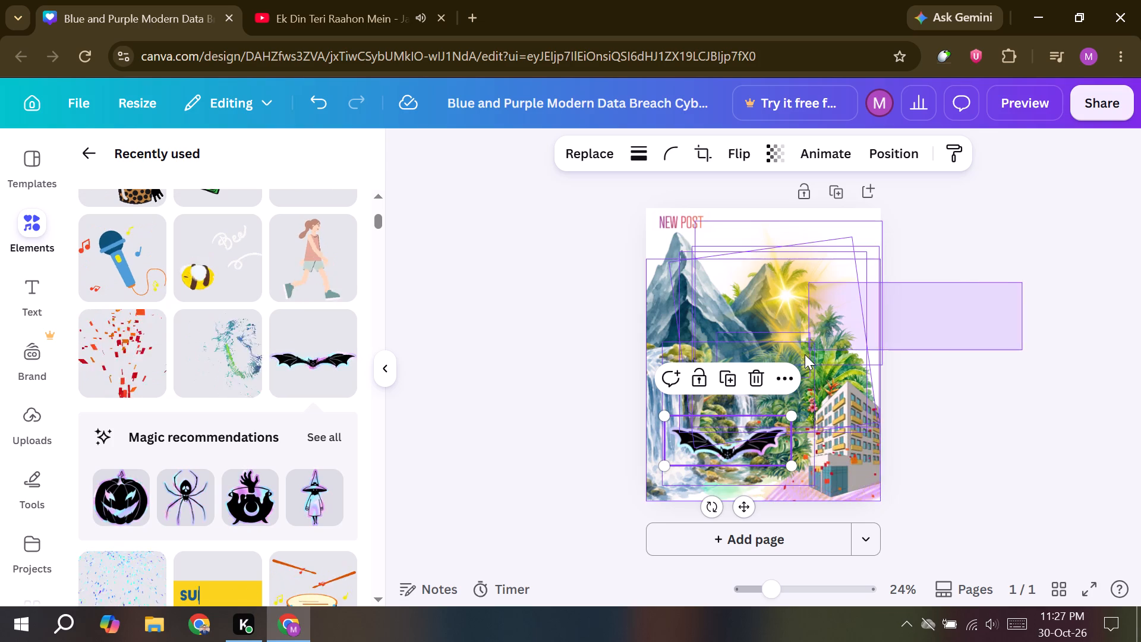
pyautogui.moveTo(805, 354); pyautogui.dragTo(1117, 283)
pyautogui.click(1117, 283)
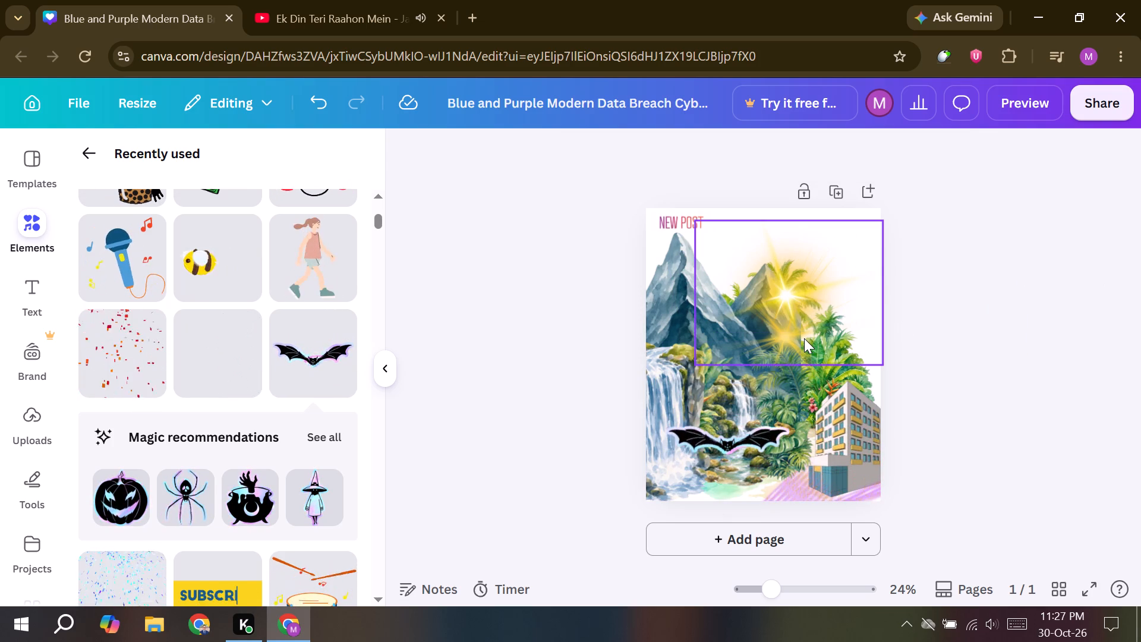
# Reposition the white-centered sun flare slightly higher beside the second mountain peak, and deselect it.
pyautogui.moveTo(804, 338); pyautogui.dragTo(738, 413)
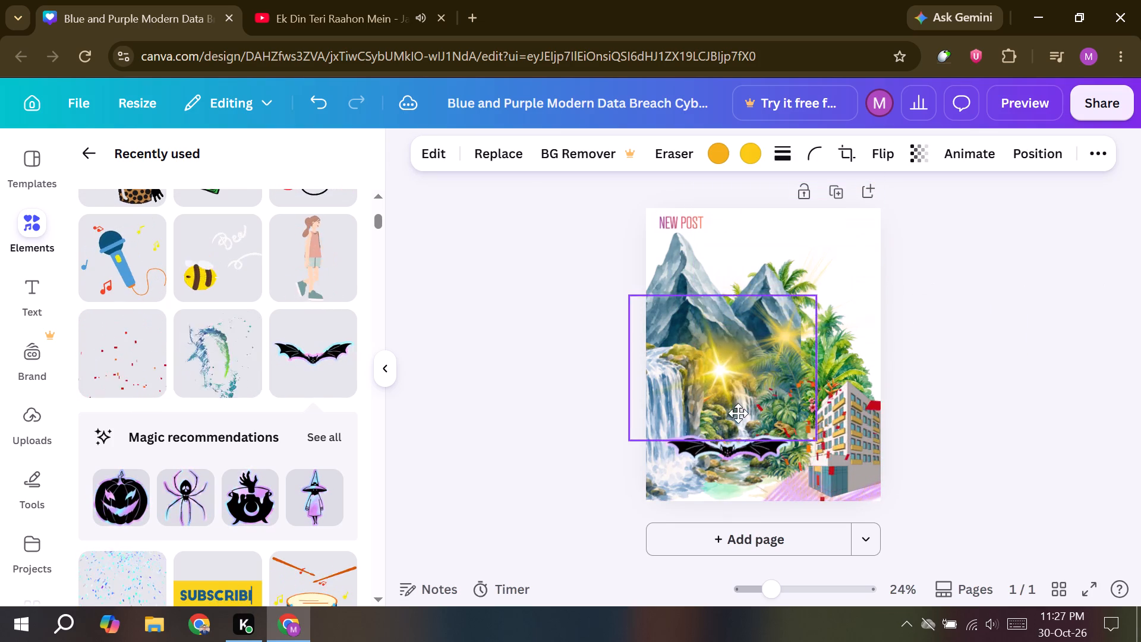
pyautogui.moveTo(738, 413); pyautogui.dragTo(805, 323)
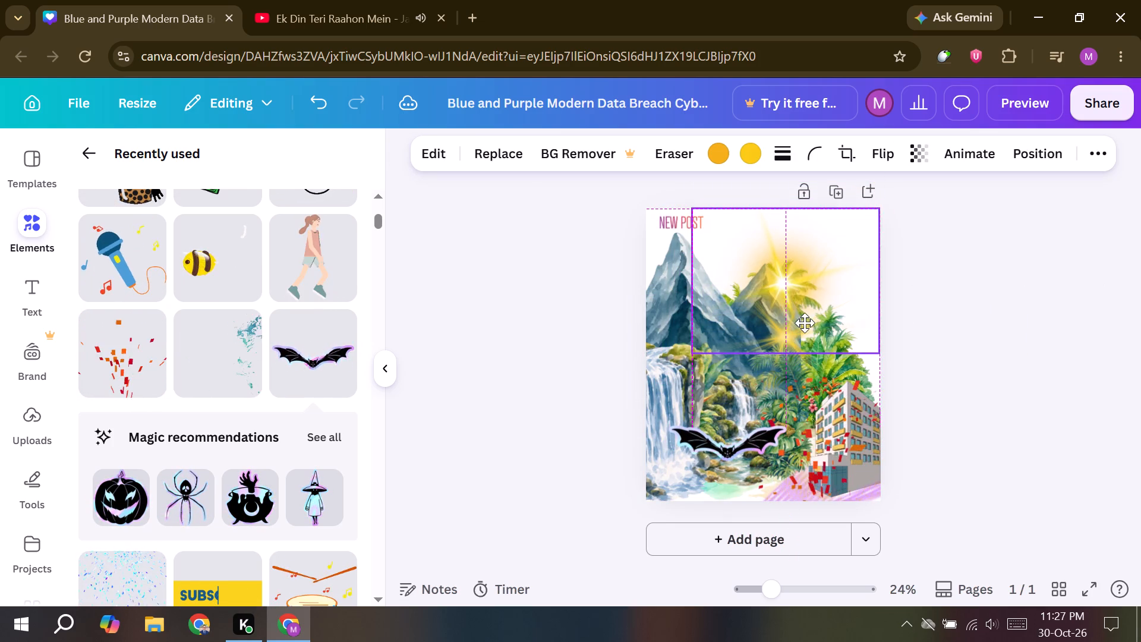
pyautogui.moveTo(805, 323); pyautogui.dragTo(808, 323)
pyautogui.click(1098, 297)
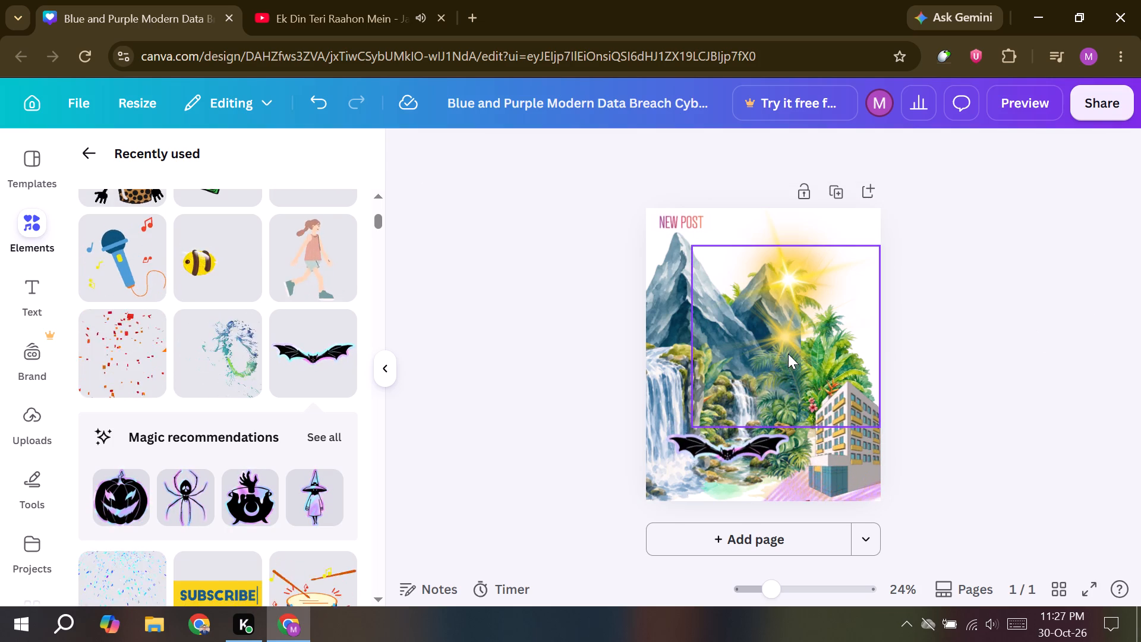
# Move the golden starburst up so its glow is centered on the sun flare beside the second mountain peak.
pyautogui.moveTo(788, 354); pyautogui.dragTo(793, 307)
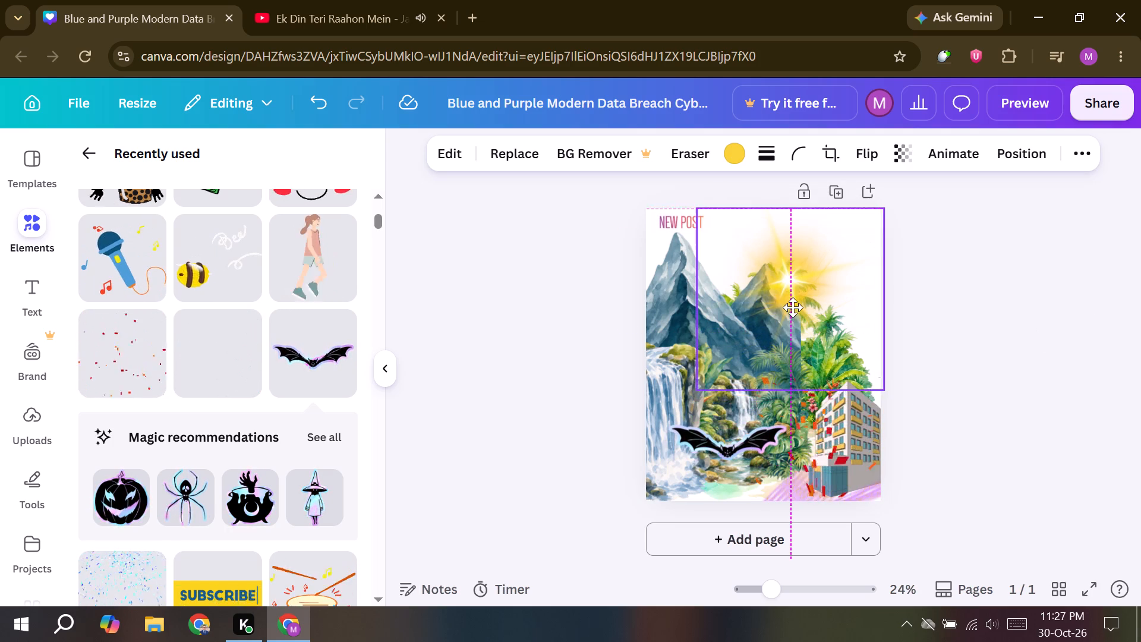
pyautogui.moveTo(793, 307); pyautogui.dragTo(792, 301)
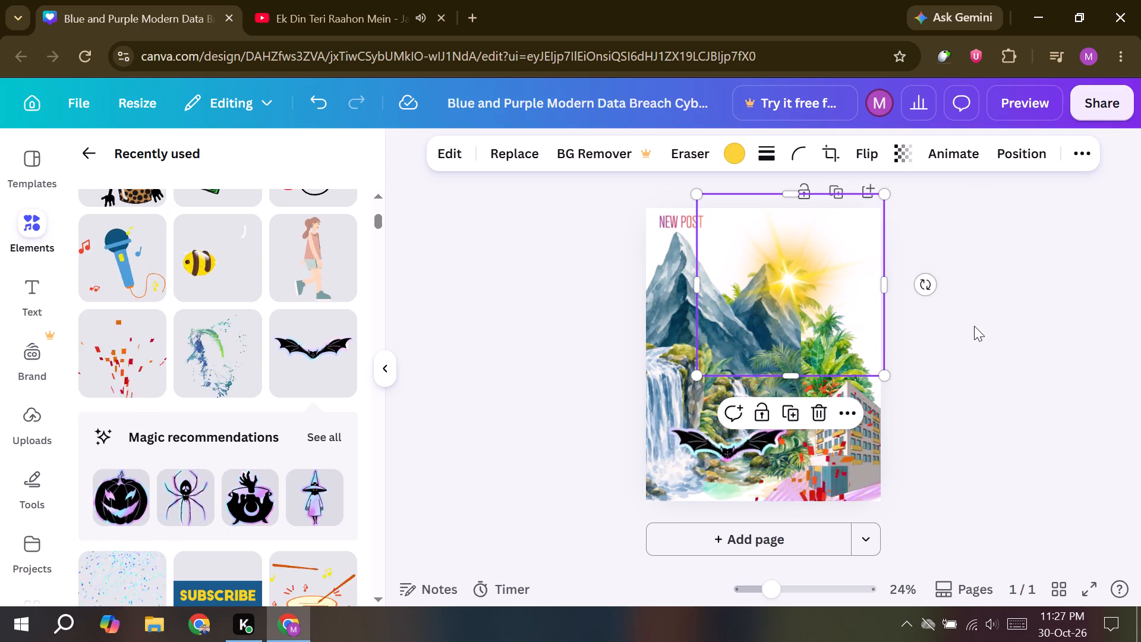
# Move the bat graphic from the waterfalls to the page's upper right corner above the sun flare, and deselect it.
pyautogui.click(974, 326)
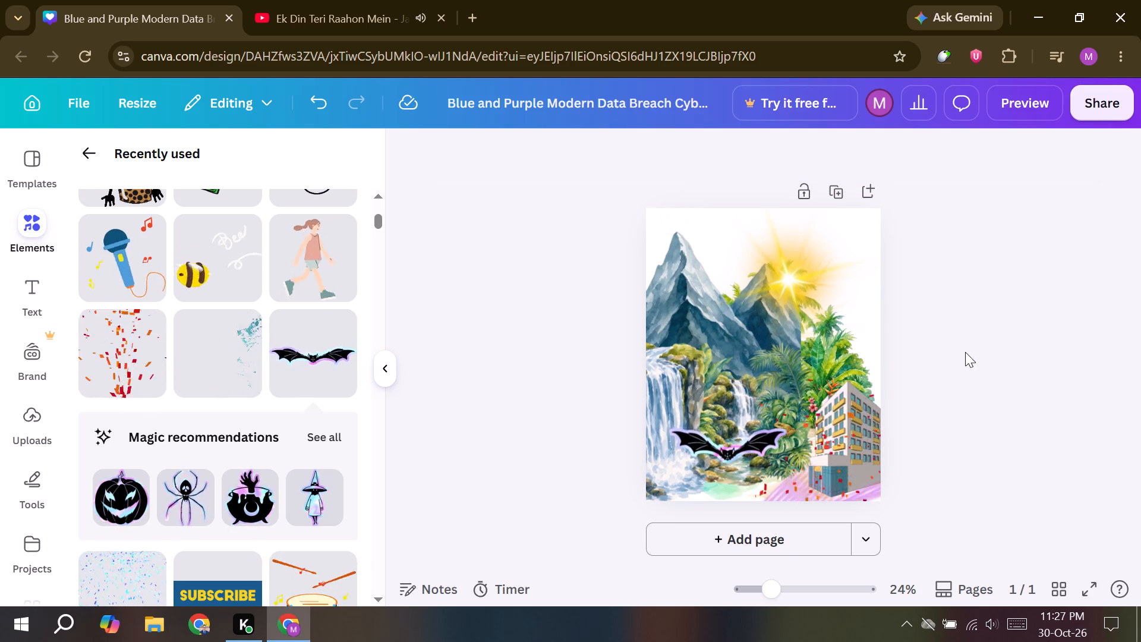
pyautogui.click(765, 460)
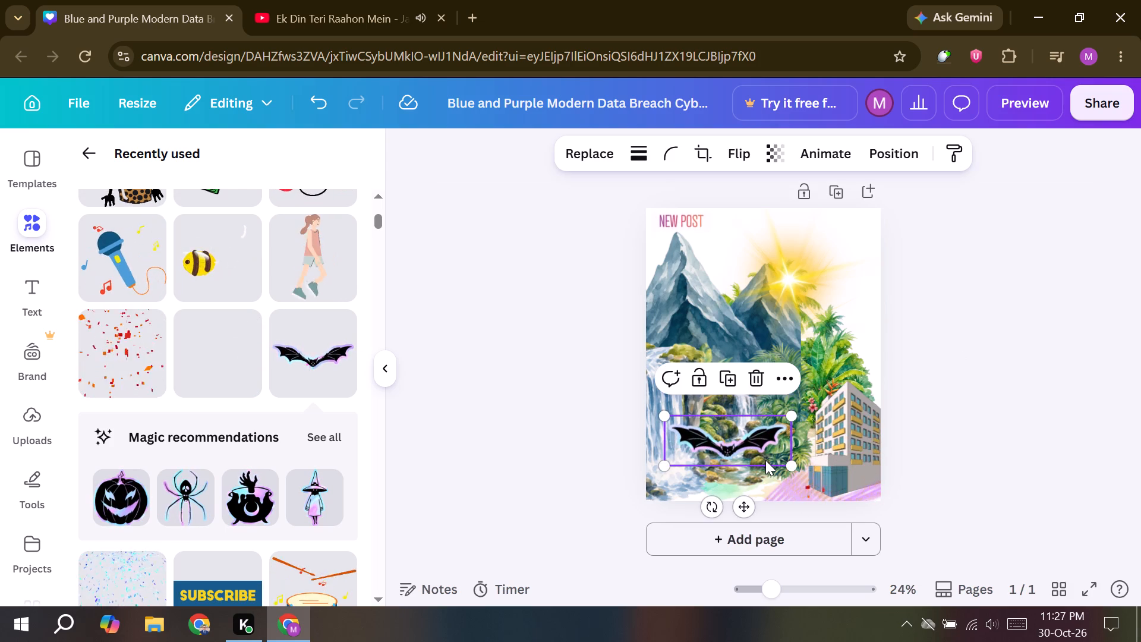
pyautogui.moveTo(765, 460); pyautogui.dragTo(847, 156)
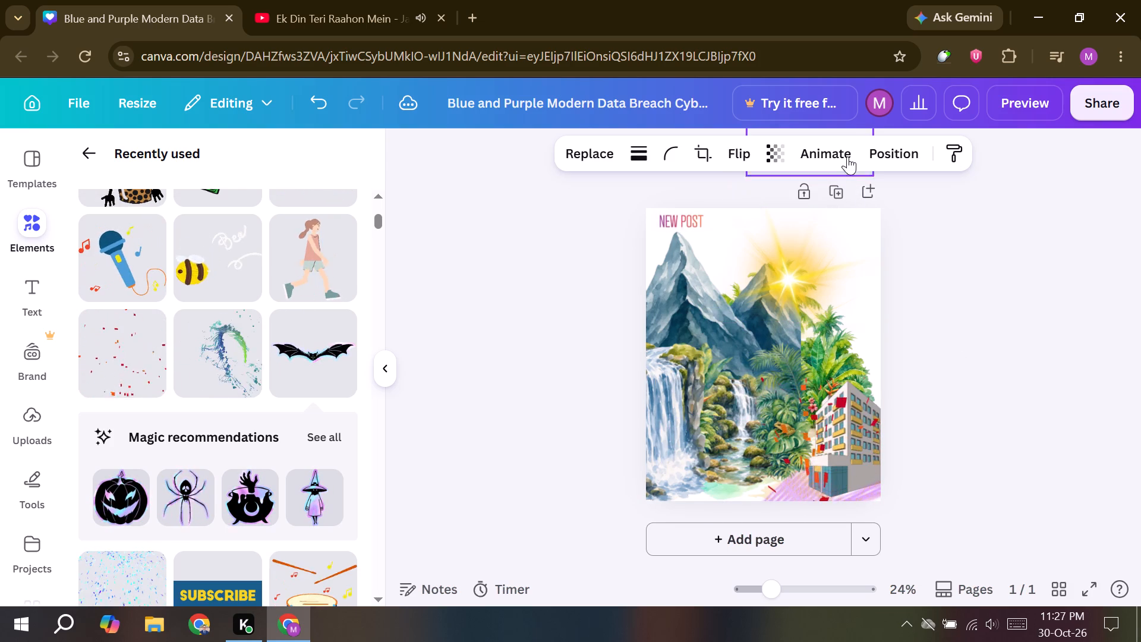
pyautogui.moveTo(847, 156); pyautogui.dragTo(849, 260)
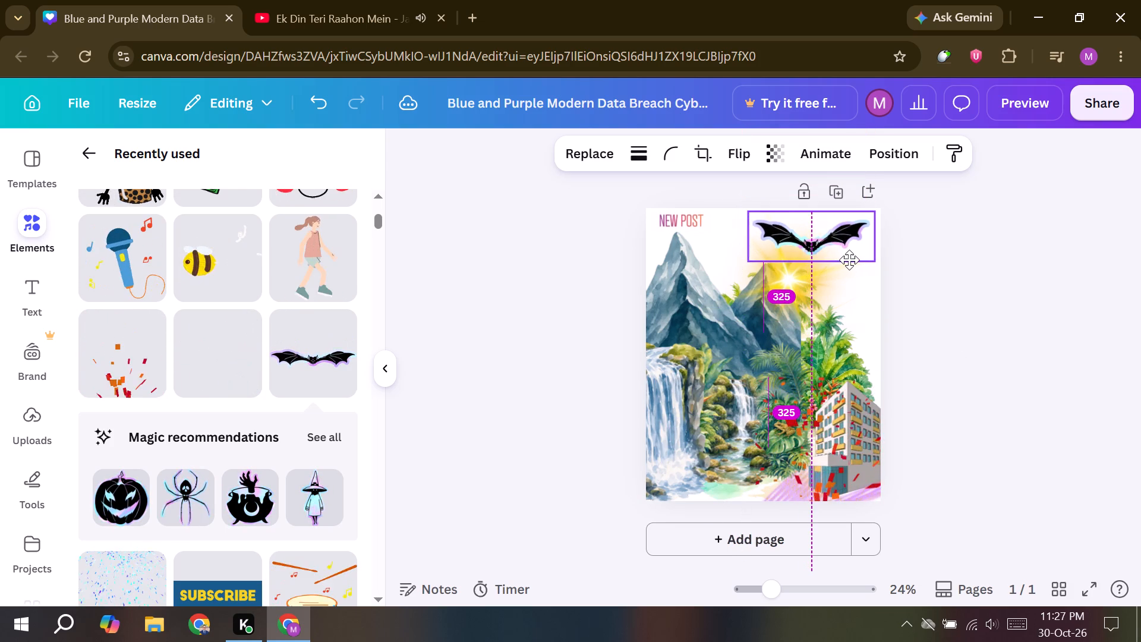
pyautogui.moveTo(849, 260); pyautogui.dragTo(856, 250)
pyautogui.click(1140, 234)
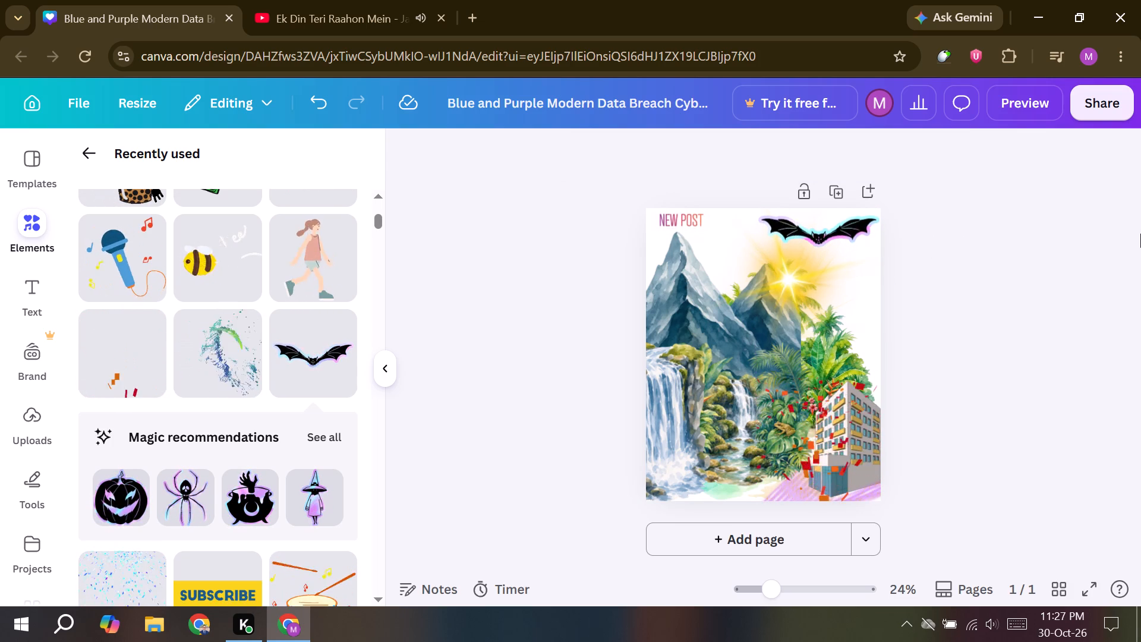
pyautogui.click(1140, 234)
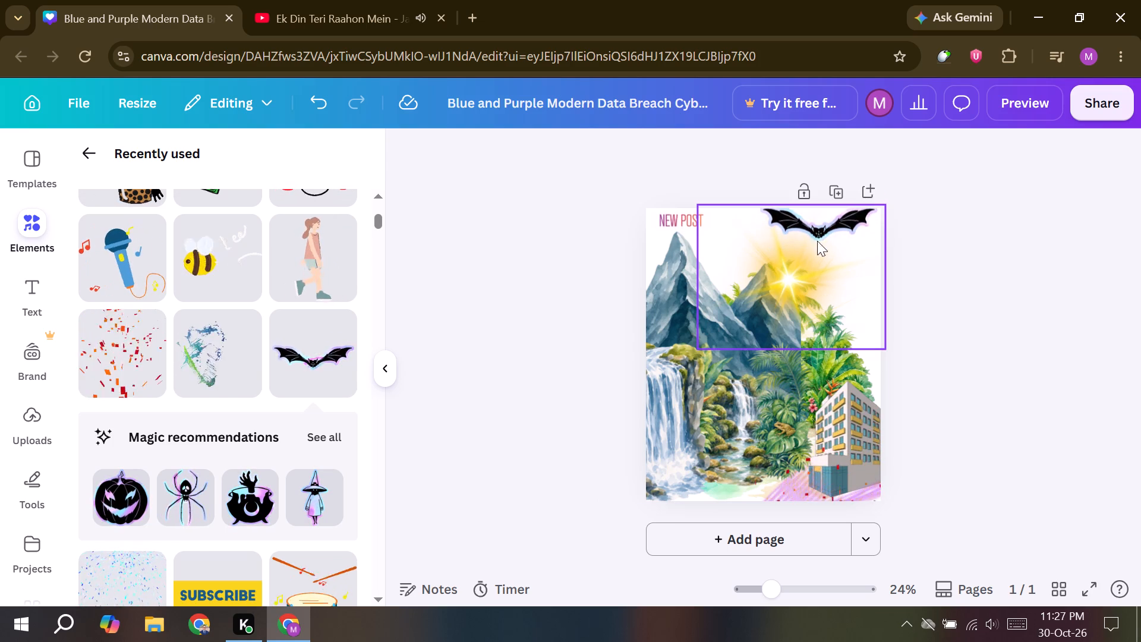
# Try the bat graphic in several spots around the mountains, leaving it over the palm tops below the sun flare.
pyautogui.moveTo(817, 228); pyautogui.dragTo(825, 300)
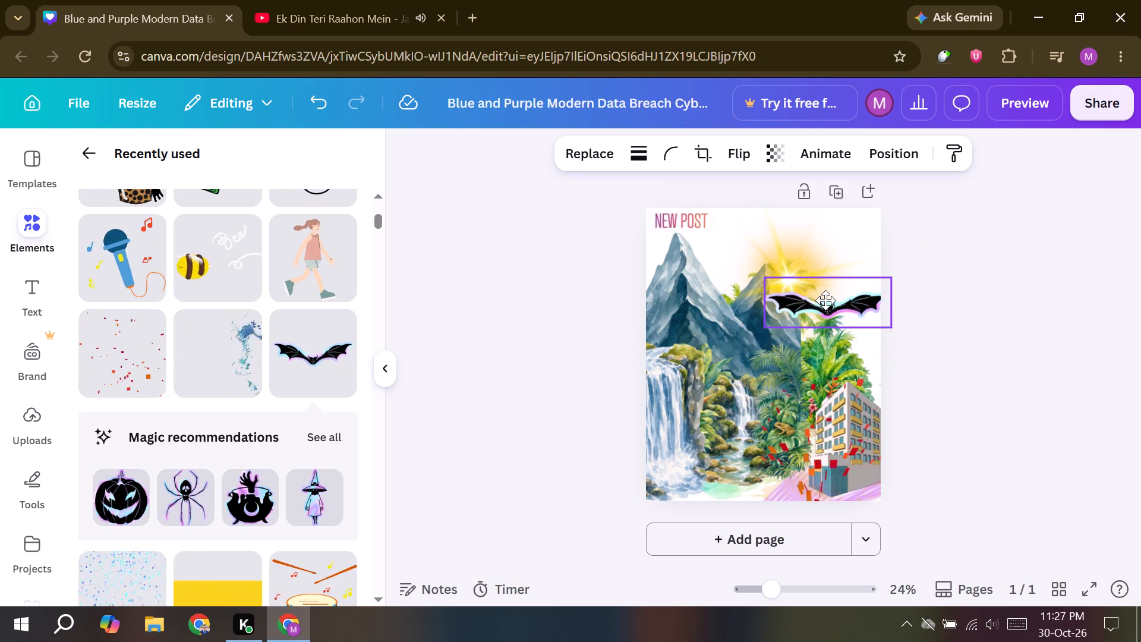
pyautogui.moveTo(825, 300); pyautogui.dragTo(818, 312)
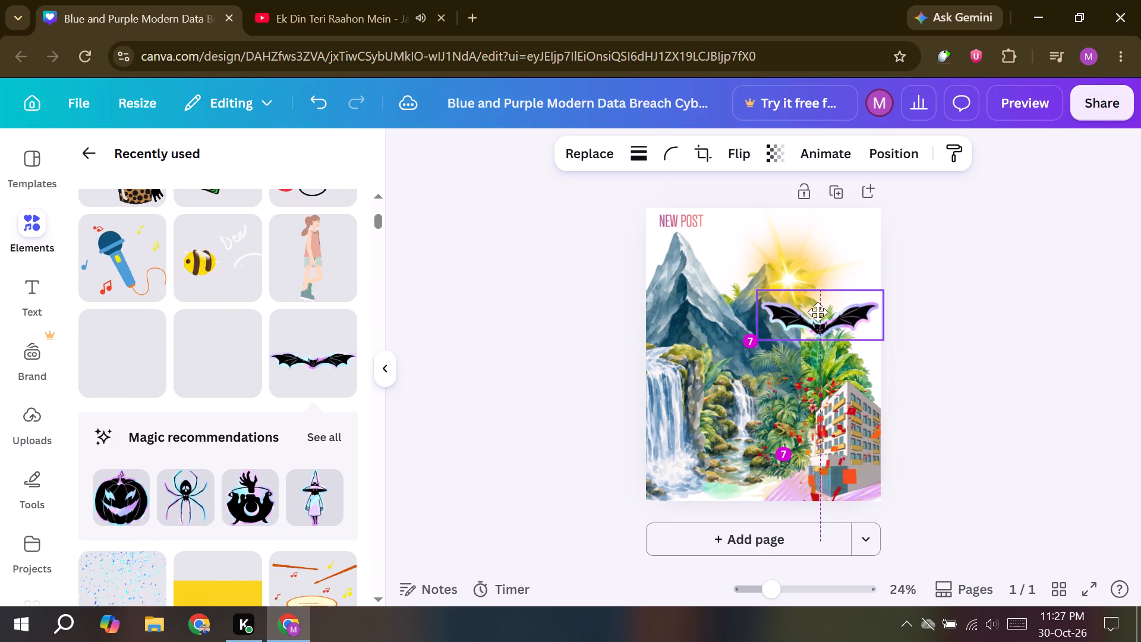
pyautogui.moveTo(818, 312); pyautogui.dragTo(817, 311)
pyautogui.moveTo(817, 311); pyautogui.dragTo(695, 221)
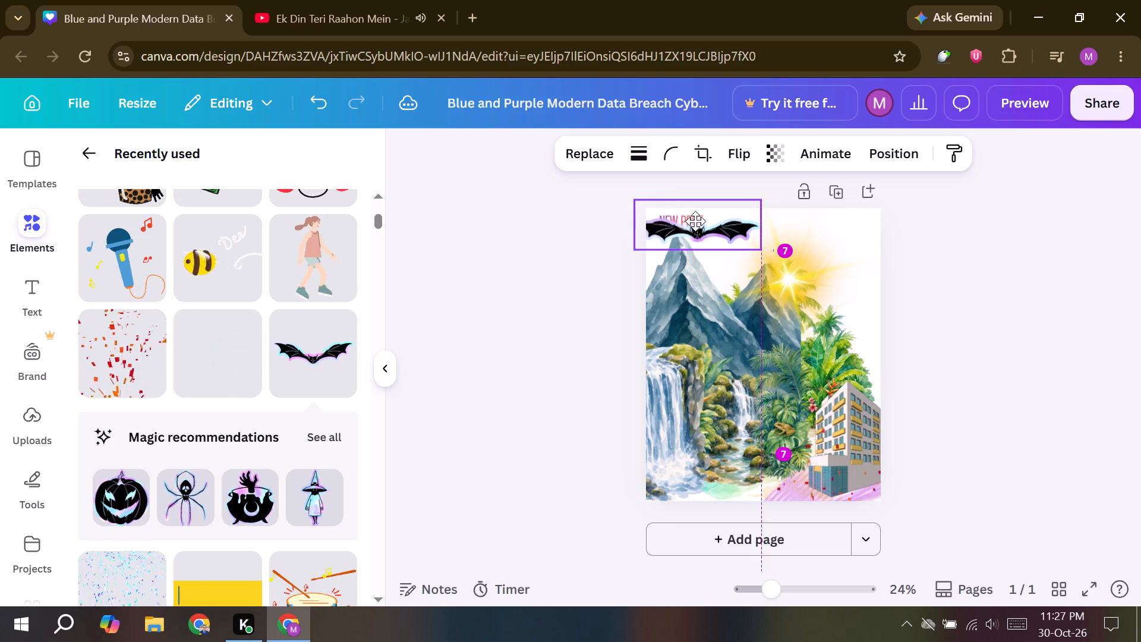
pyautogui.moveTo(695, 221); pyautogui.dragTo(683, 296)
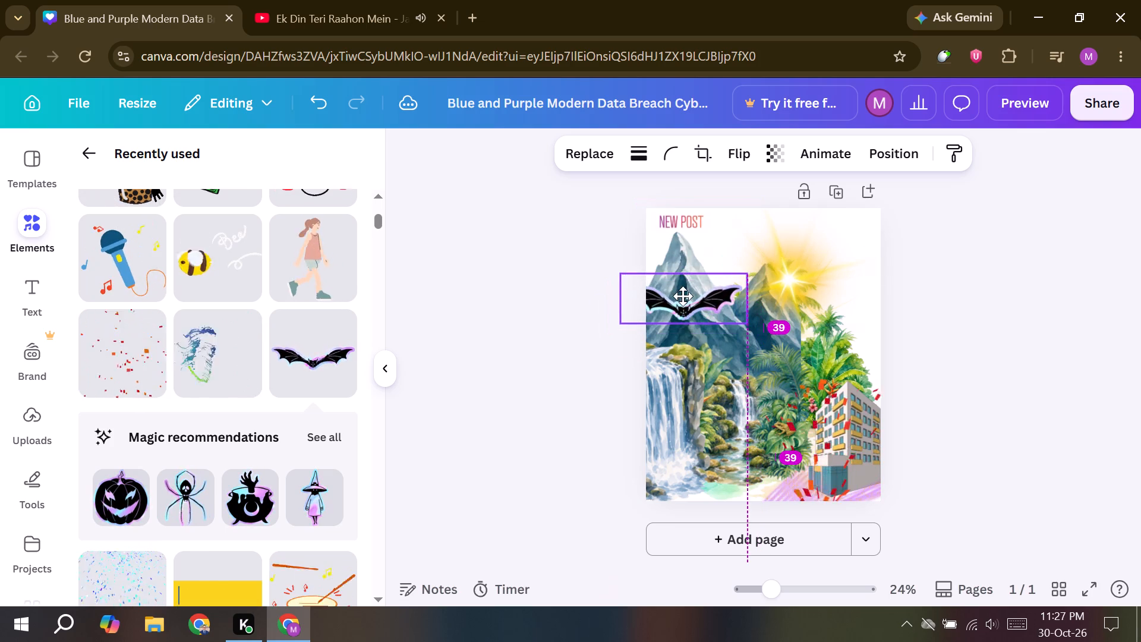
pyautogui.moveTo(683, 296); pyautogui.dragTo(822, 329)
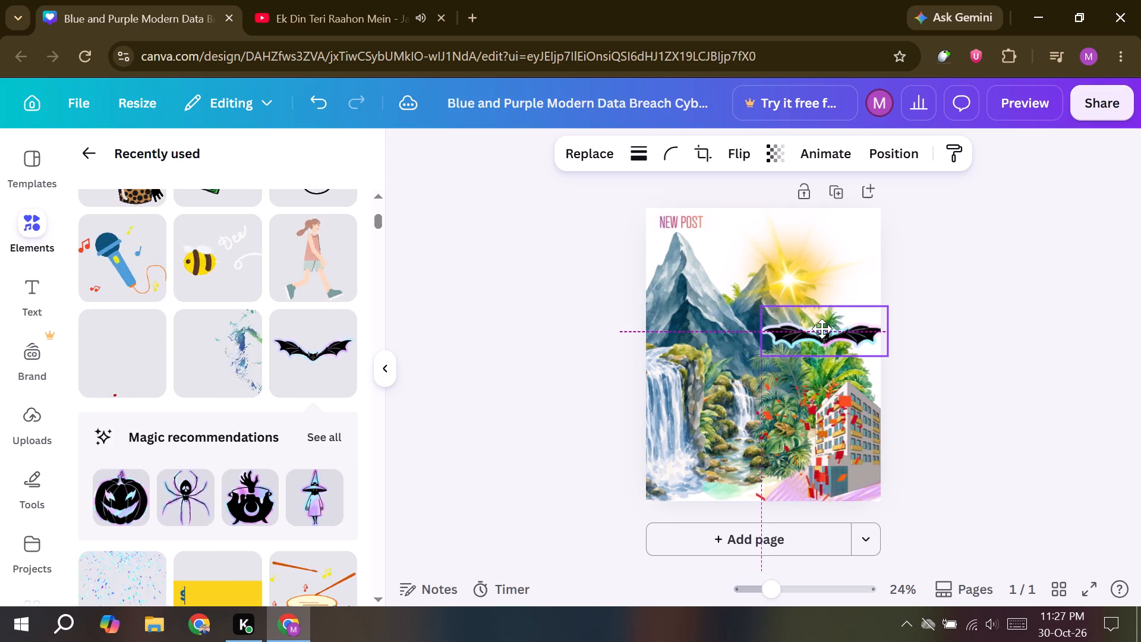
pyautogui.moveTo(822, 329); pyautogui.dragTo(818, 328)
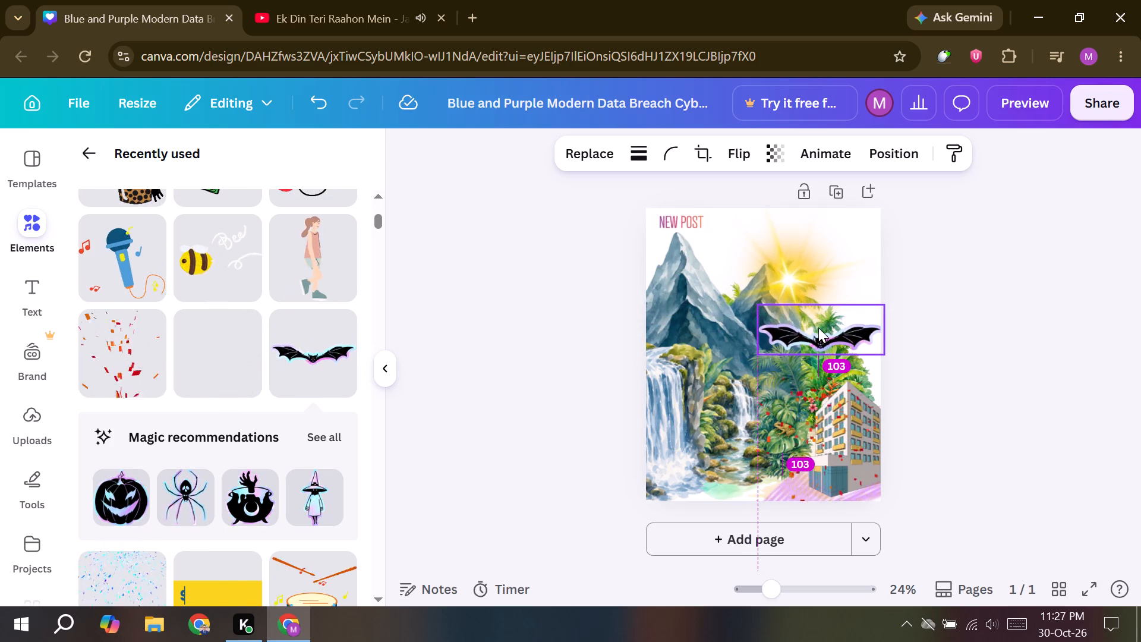
# Move the NEW POST label across to the page's upper right corner above the sun flare, and deselect it.
pyautogui.moveTo(680, 218); pyautogui.dragTo(724, 218)
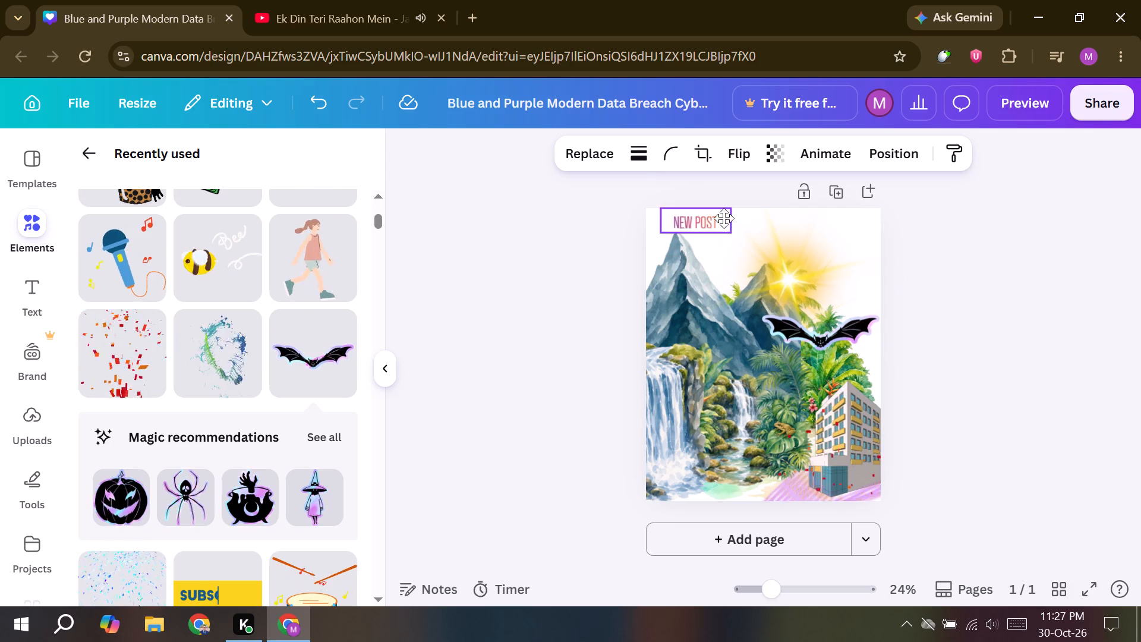
pyautogui.moveTo(724, 218); pyautogui.dragTo(843, 222)
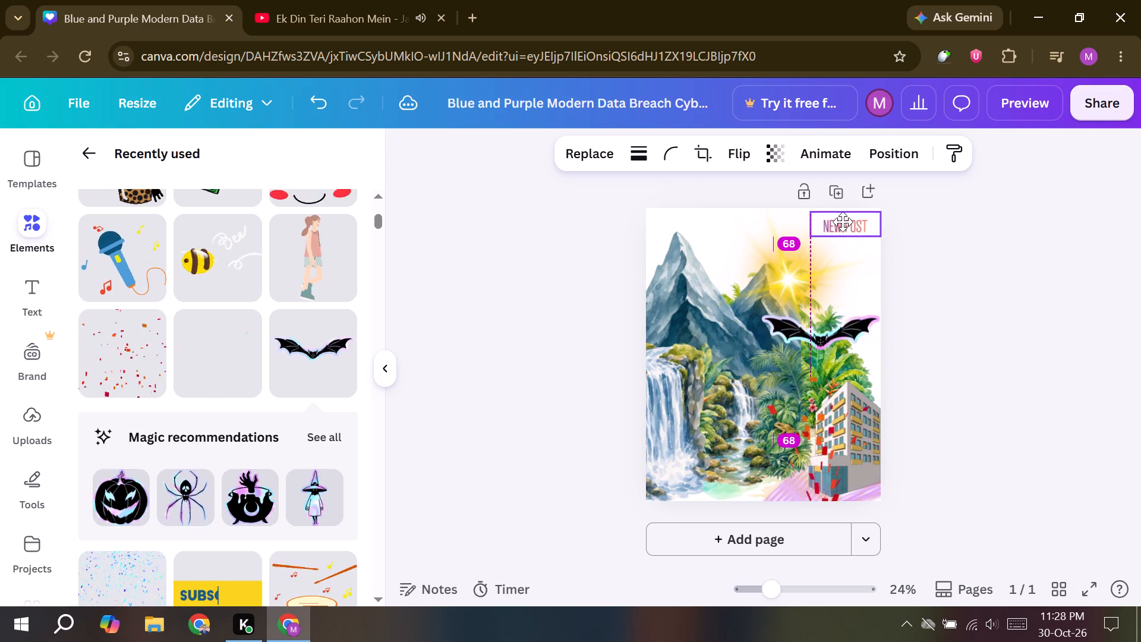
pyautogui.moveTo(843, 222); pyautogui.dragTo(843, 221)
pyautogui.click(966, 250)
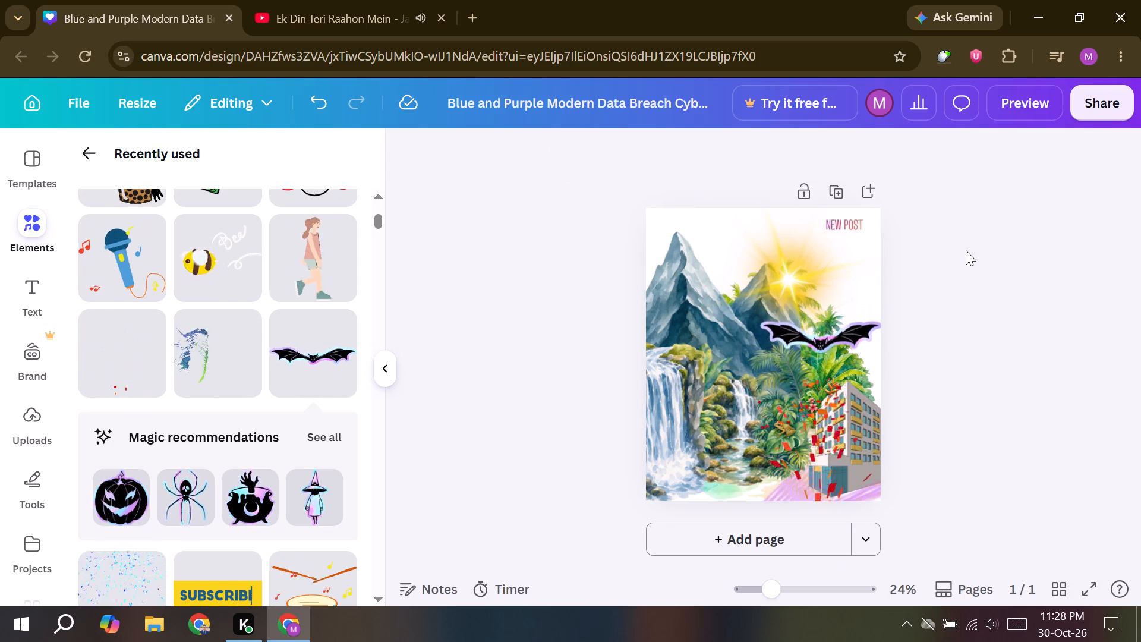
# Move the bat graphic to the page's upper left area over the highest mountain peak, fully within the page edge, and deselect it.
pyautogui.moveTo(852, 335); pyautogui.dragTo(737, 269)
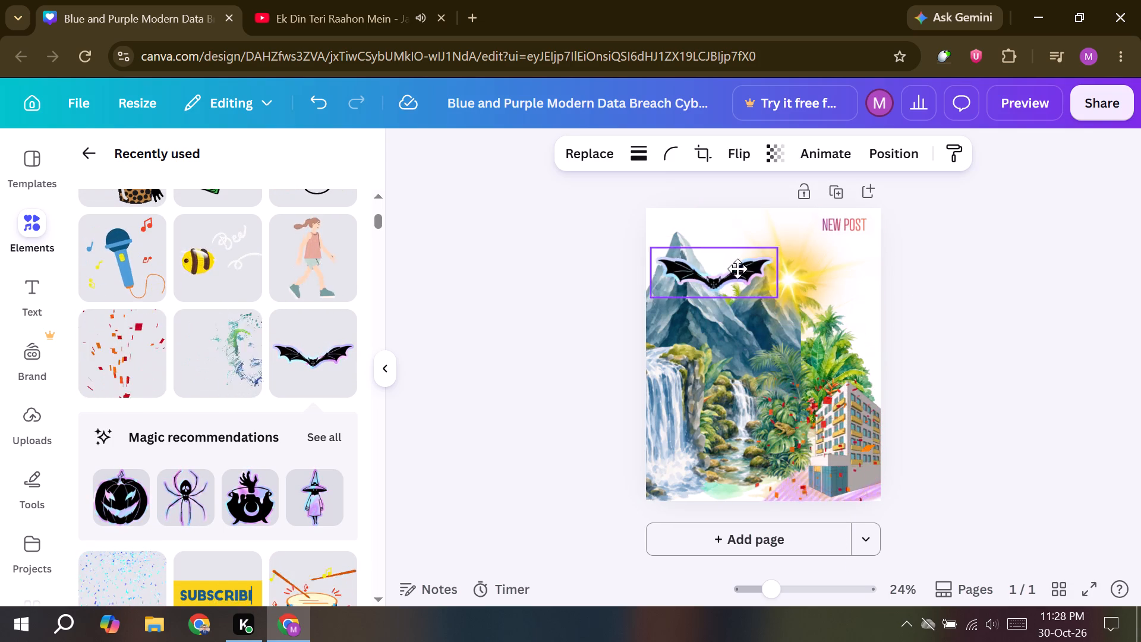
pyautogui.moveTo(737, 269); pyautogui.dragTo(731, 256)
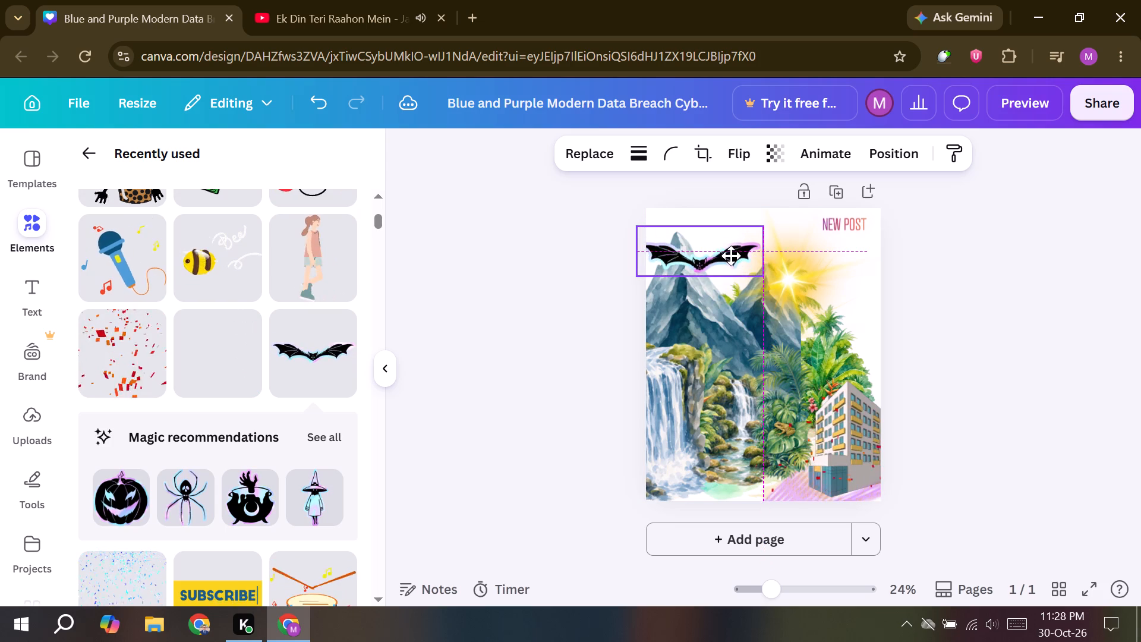
pyautogui.moveTo(731, 256); pyautogui.dragTo(731, 255)
pyautogui.click(1026, 264)
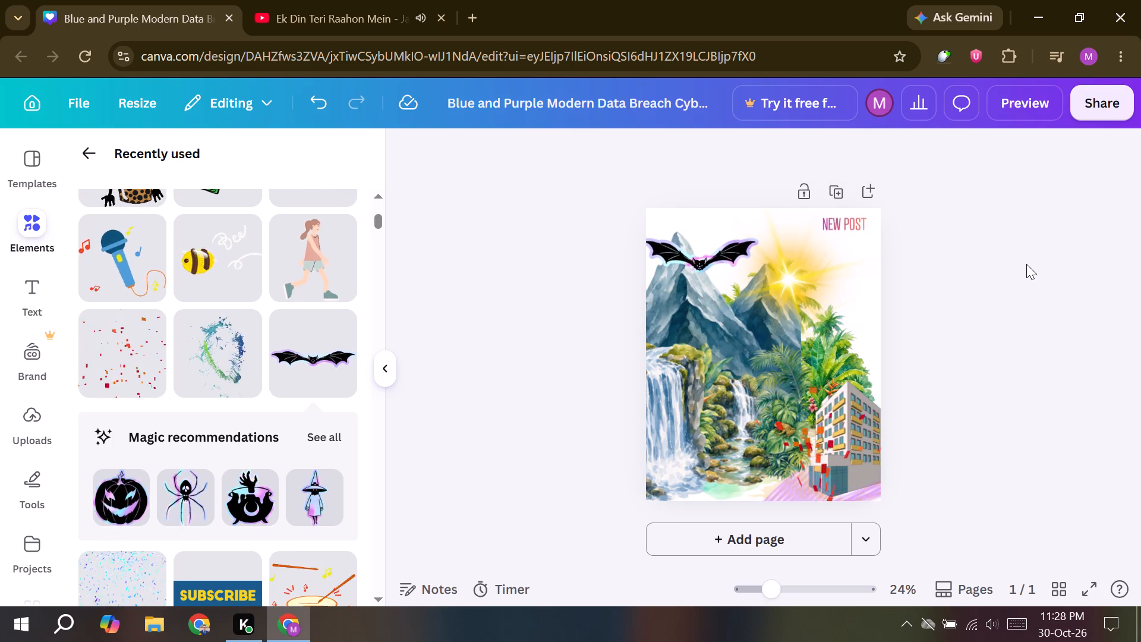
pyautogui.click(1026, 264)
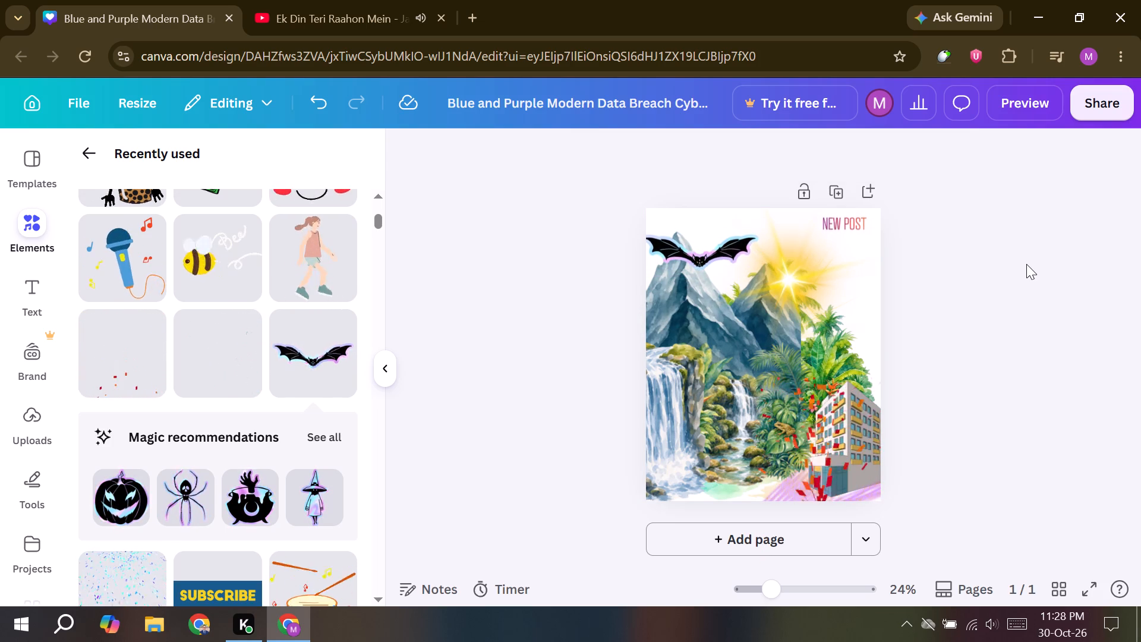
pyautogui.moveTo(692, 248); pyautogui.dragTo(699, 248)
pyautogui.click(967, 284)
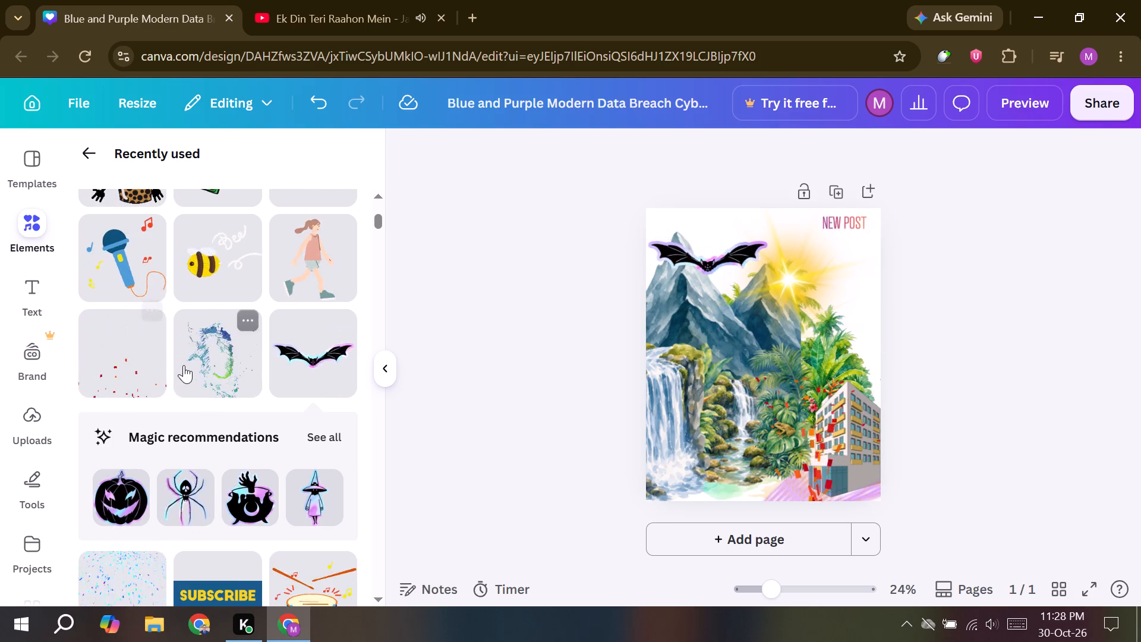
# Add the blue-green particle splash graphic, shrink it, and place it over the palms and building in the page's lower right area.
pyautogui.click(184, 365)
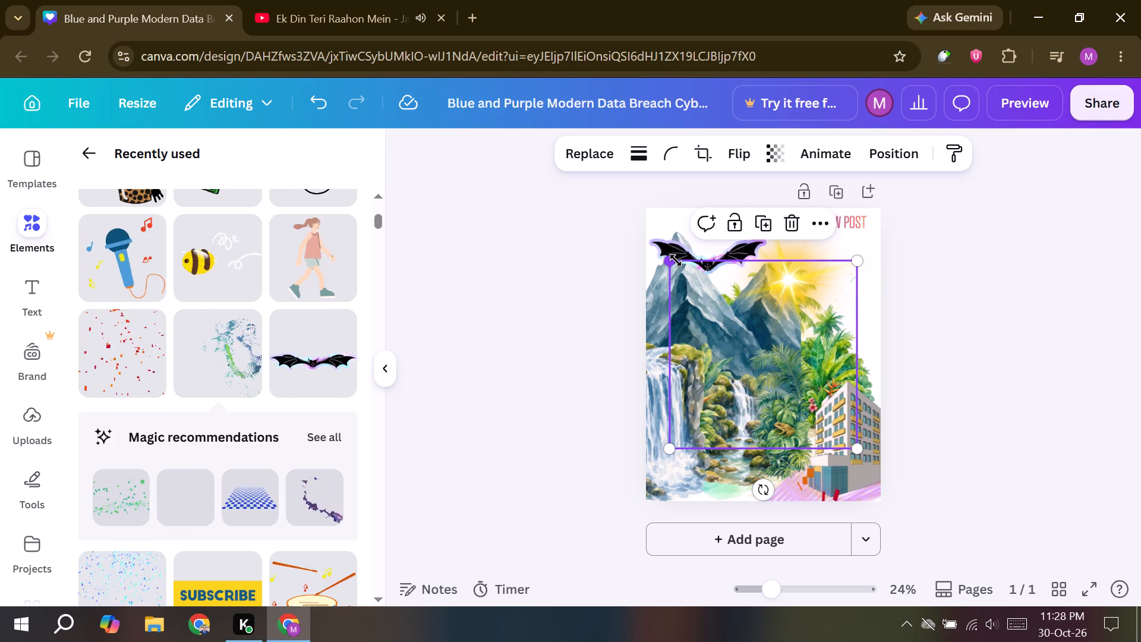
pyautogui.moveTo(676, 260); pyautogui.dragTo(714, 298)
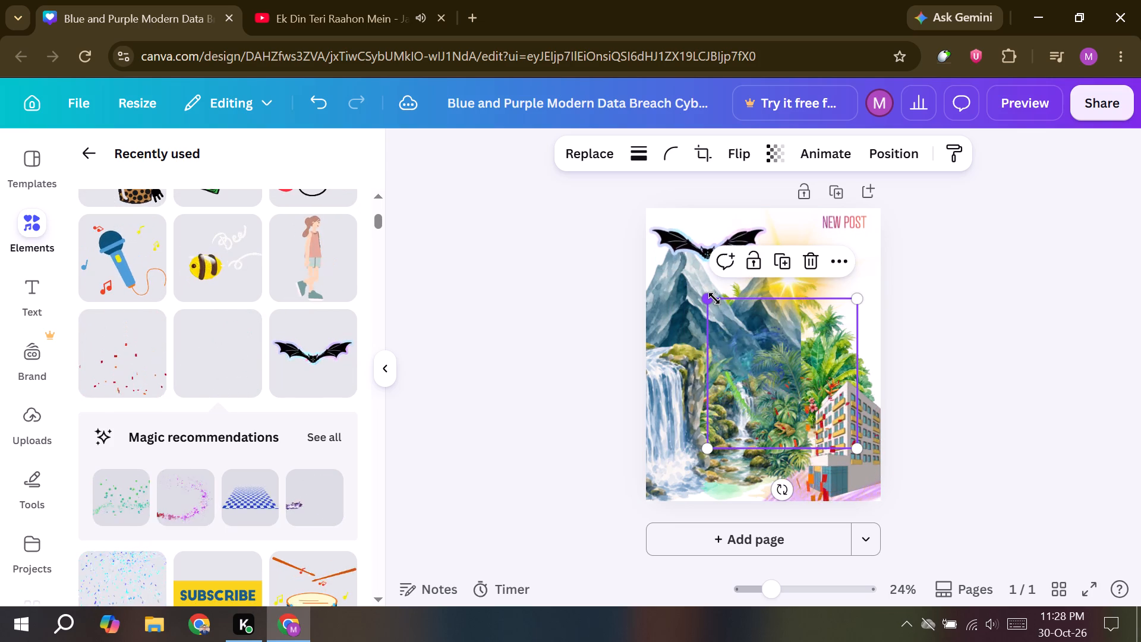
pyautogui.moveTo(746, 364); pyautogui.dragTo(759, 412)
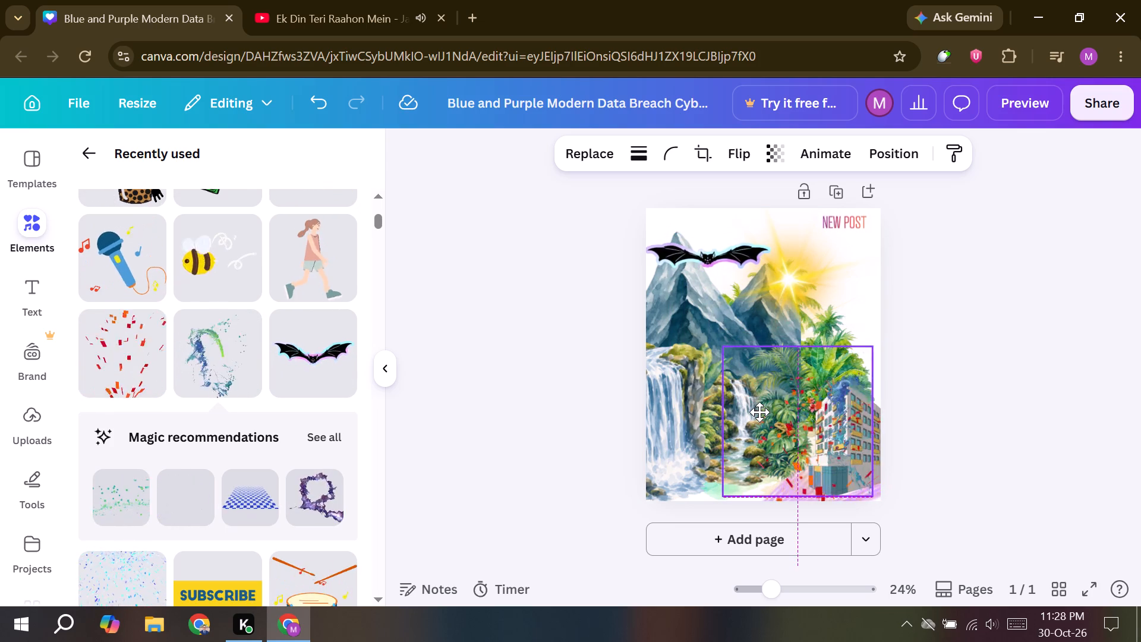
# Nudge the particle splash graphic over the building until it meets the page's right edge, and deselect it.
pyautogui.moveTo(759, 412); pyautogui.dragTo(767, 416)
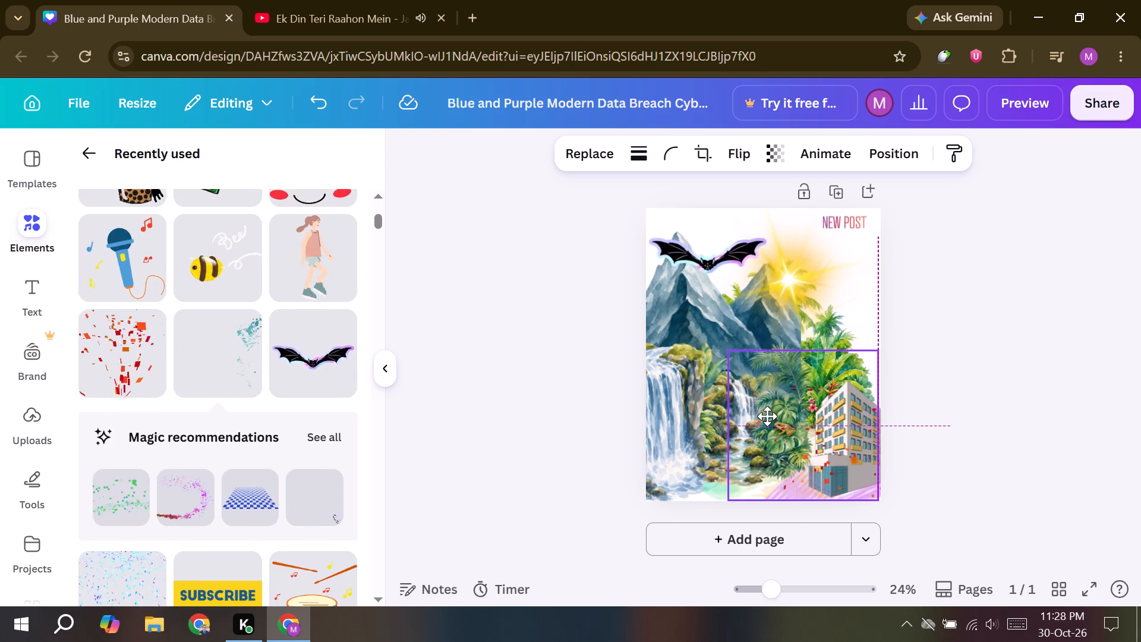
pyautogui.moveTo(767, 416); pyautogui.dragTo(769, 412)
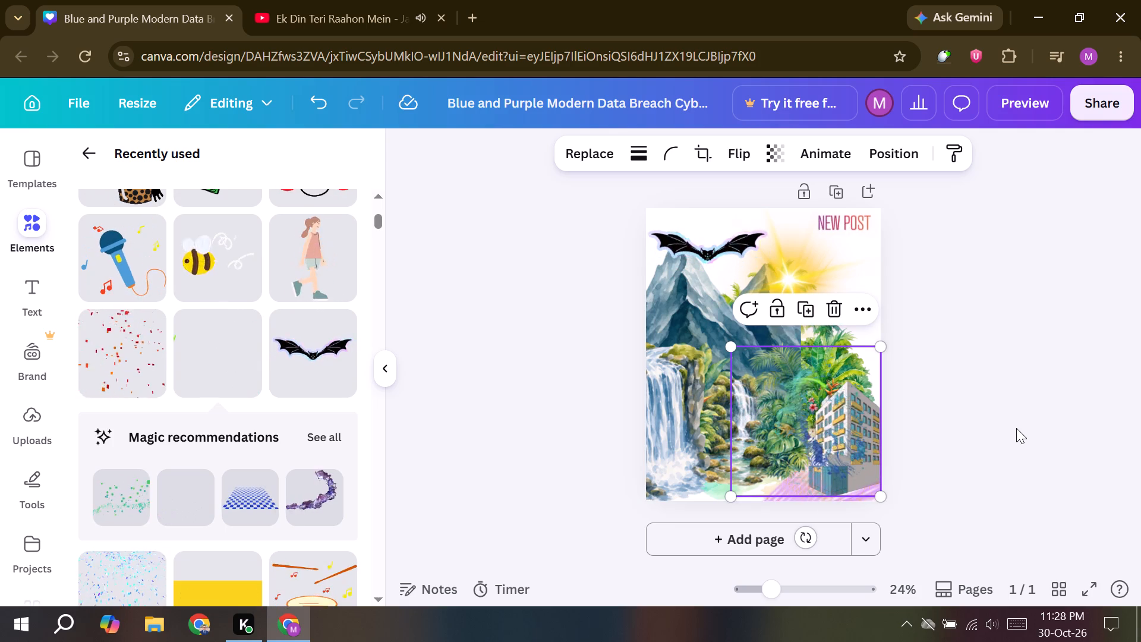
pyautogui.click(1016, 428)
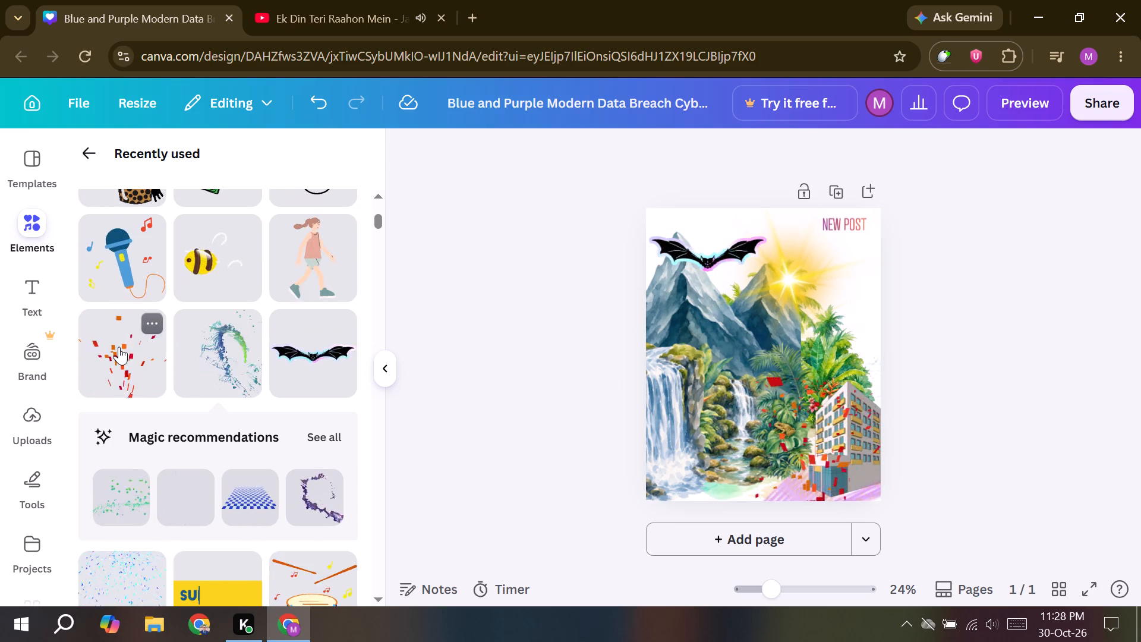
# Add the blue checkered floor graphic from the magic recommendations and move it down over the waterfall pools in the page's lower part.
pyautogui.scroll(-2, 249, 345)
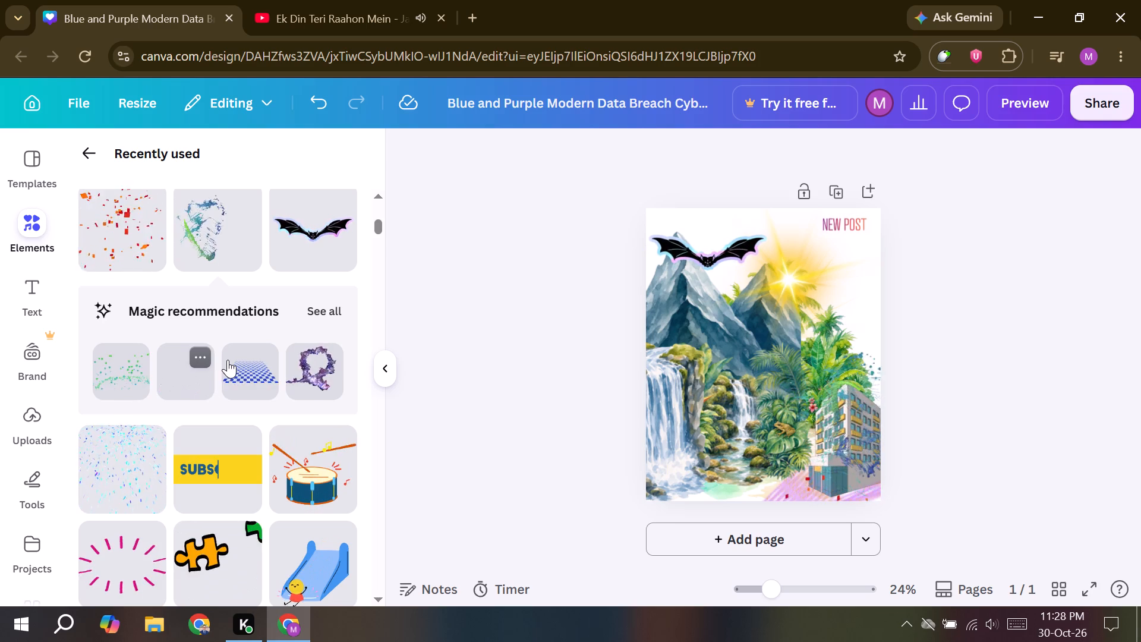
pyautogui.click(232, 360)
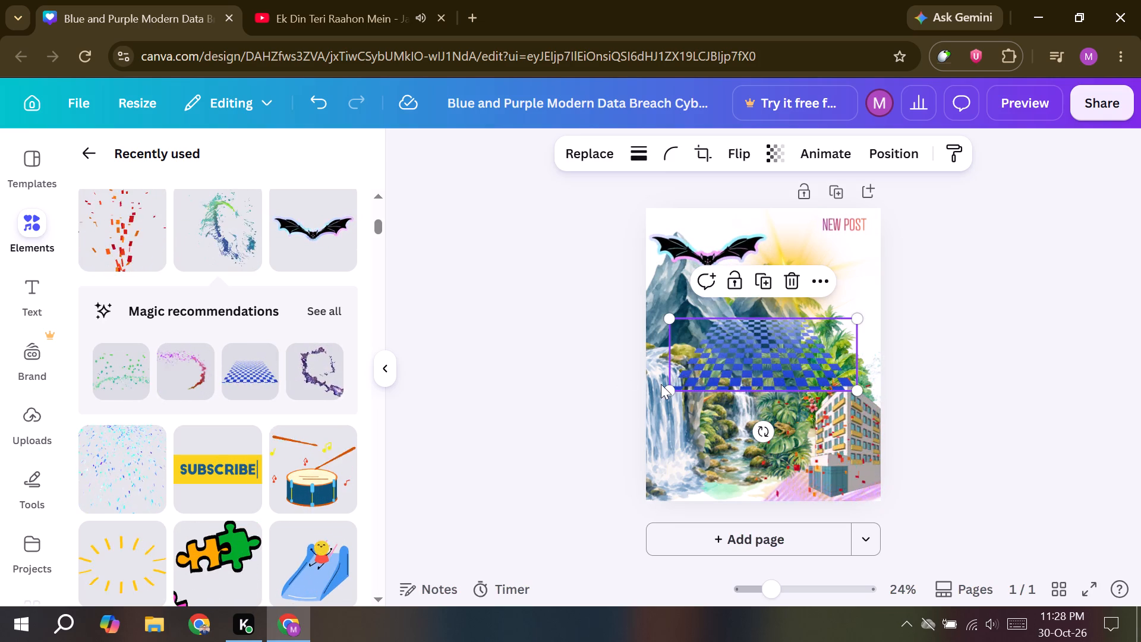
pyautogui.moveTo(718, 364); pyautogui.dragTo(704, 467)
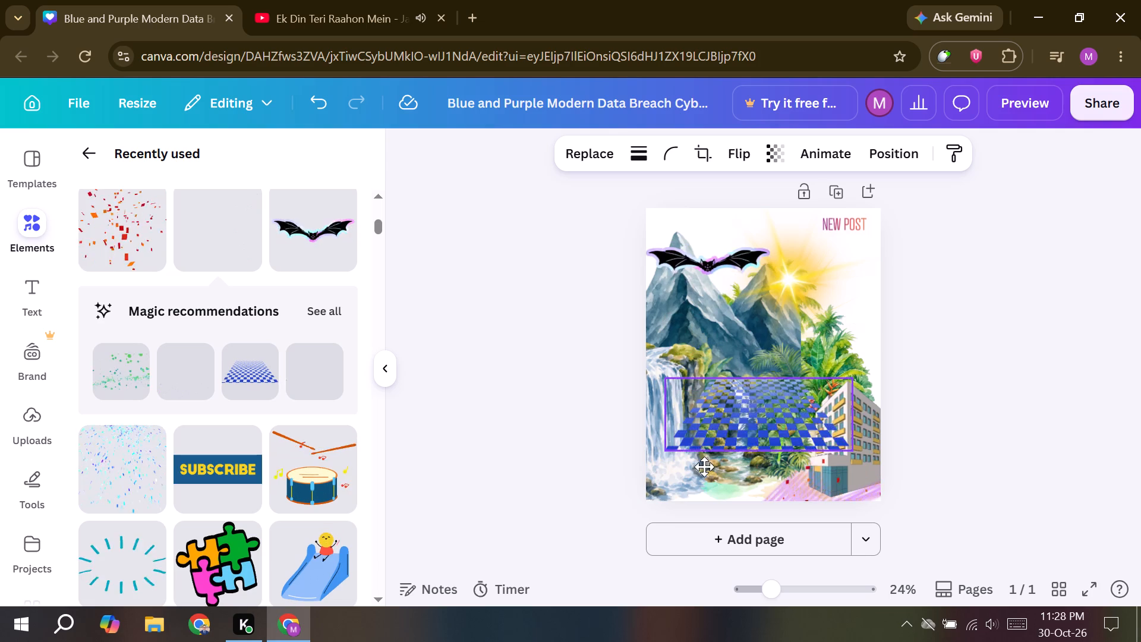
# Place the recommended blue checkered floor graphic at the page's lower right corner, extending past the bottom and right edges, and deselect it.
pyautogui.moveTo(704, 467); pyautogui.dragTo(715, 512)
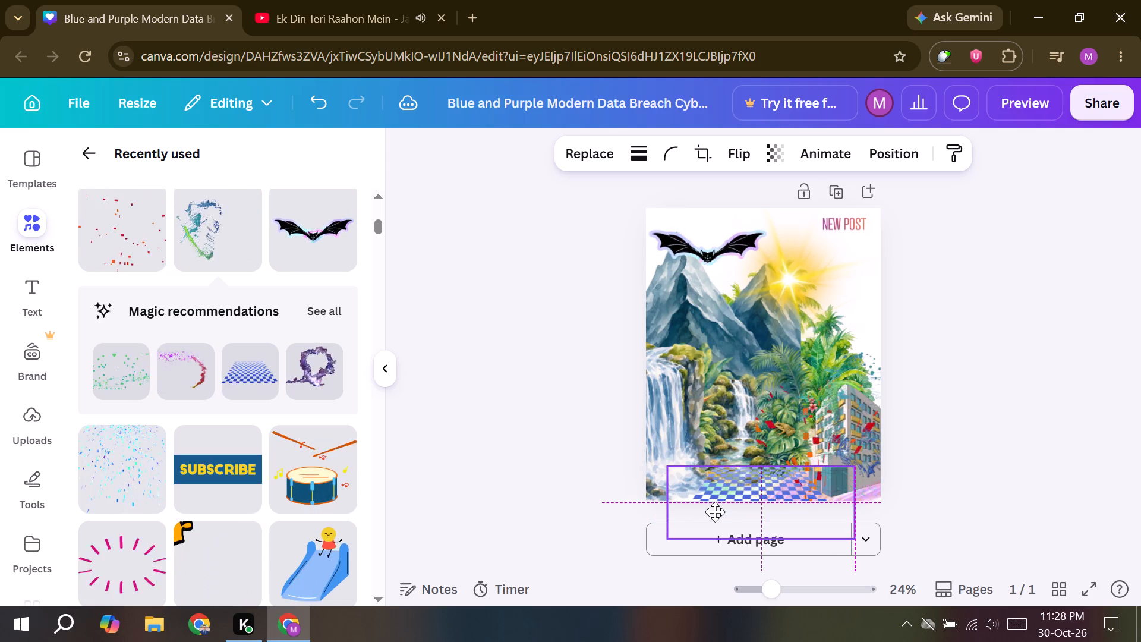
pyautogui.moveTo(715, 512); pyautogui.dragTo(707, 474)
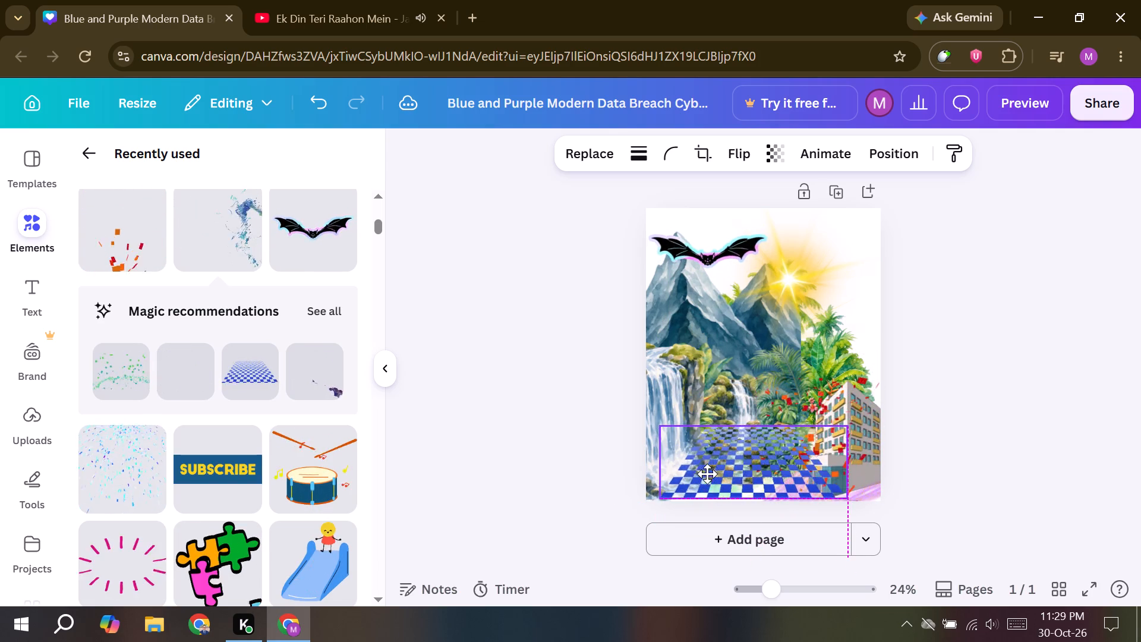
pyautogui.moveTo(707, 474); pyautogui.dragTo(787, 623)
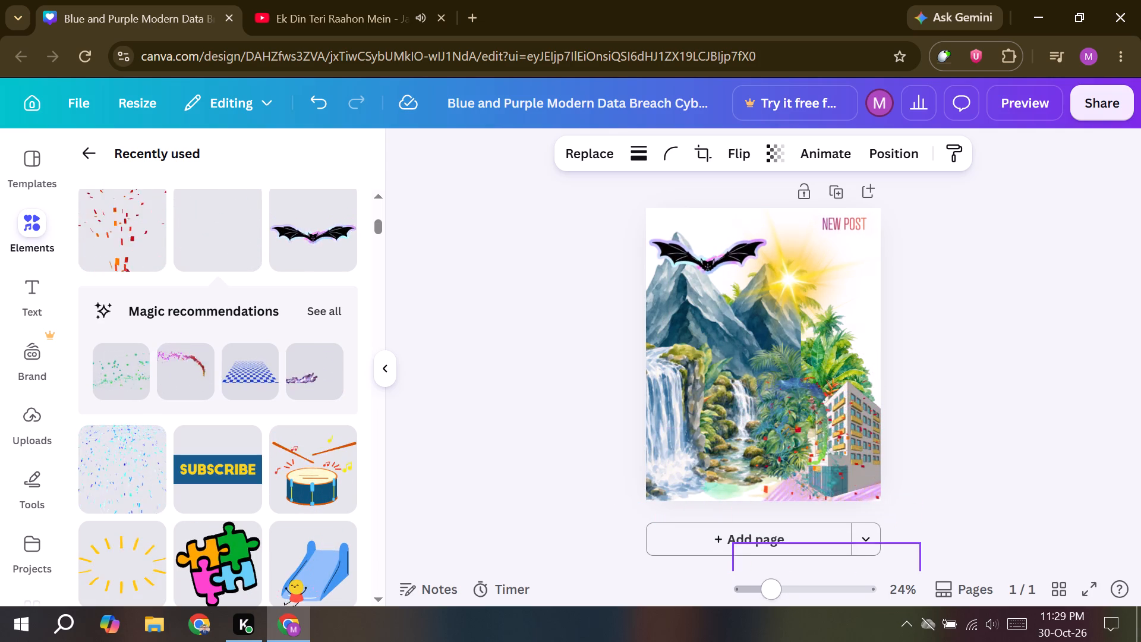
pyautogui.moveTo(787, 623); pyautogui.dragTo(766, 523)
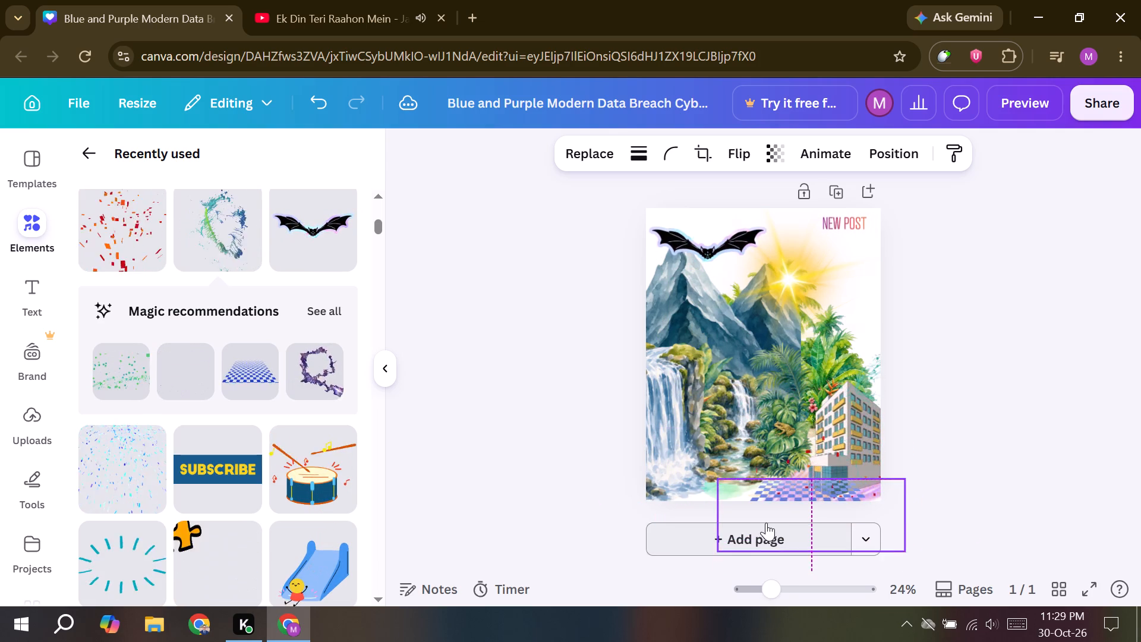
pyautogui.moveTo(766, 523); pyautogui.dragTo(785, 528)
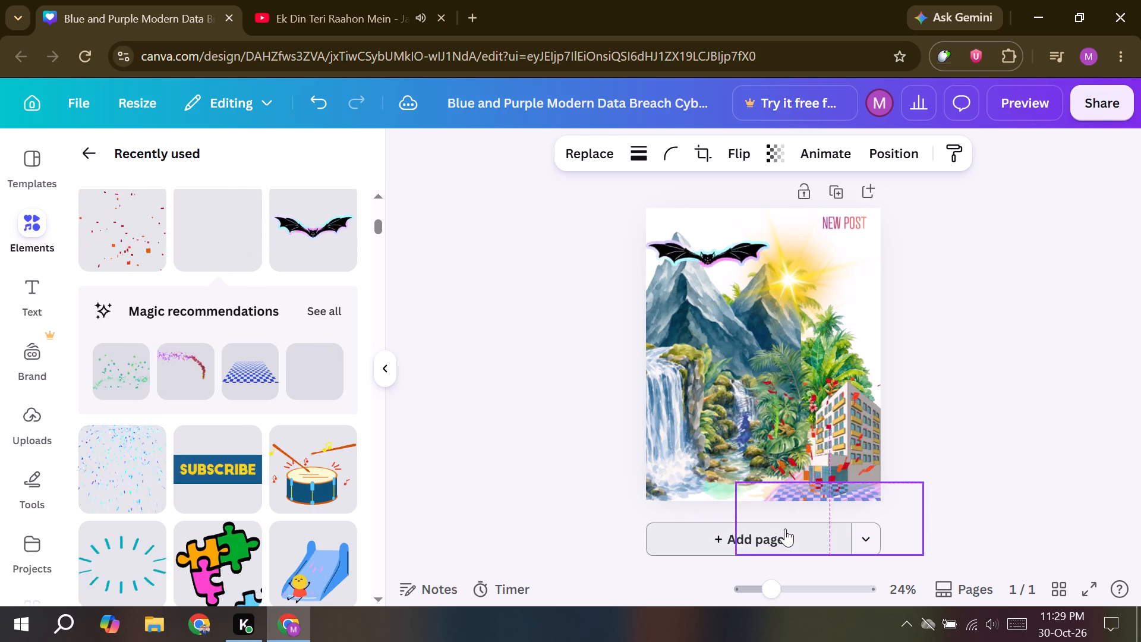
pyautogui.moveTo(785, 528); pyautogui.dragTo(791, 531)
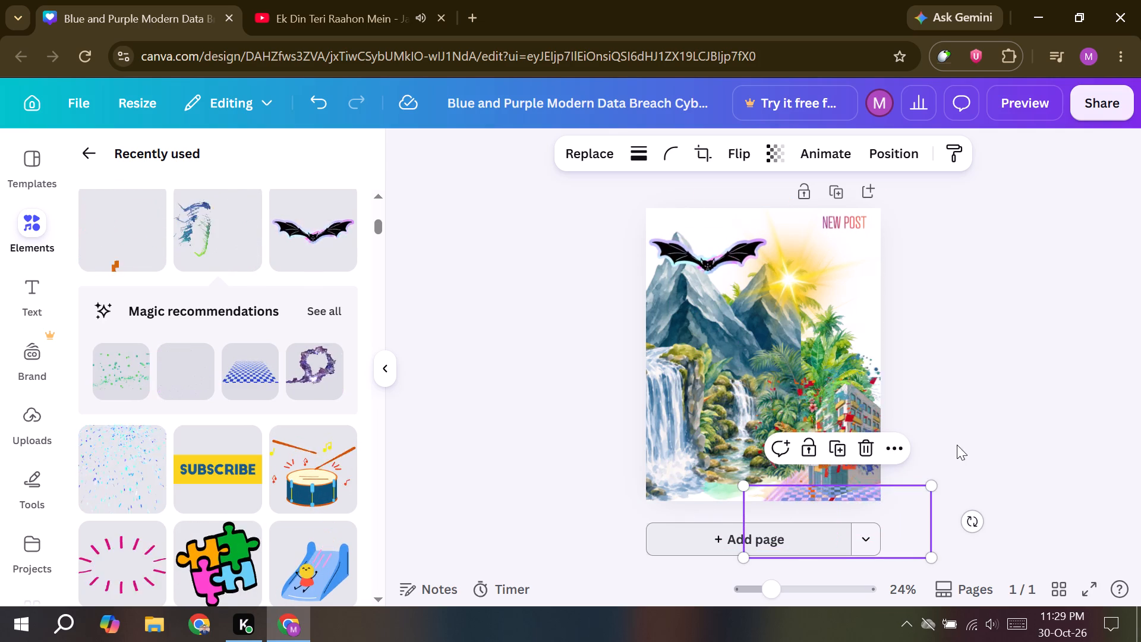
pyautogui.click(1036, 342)
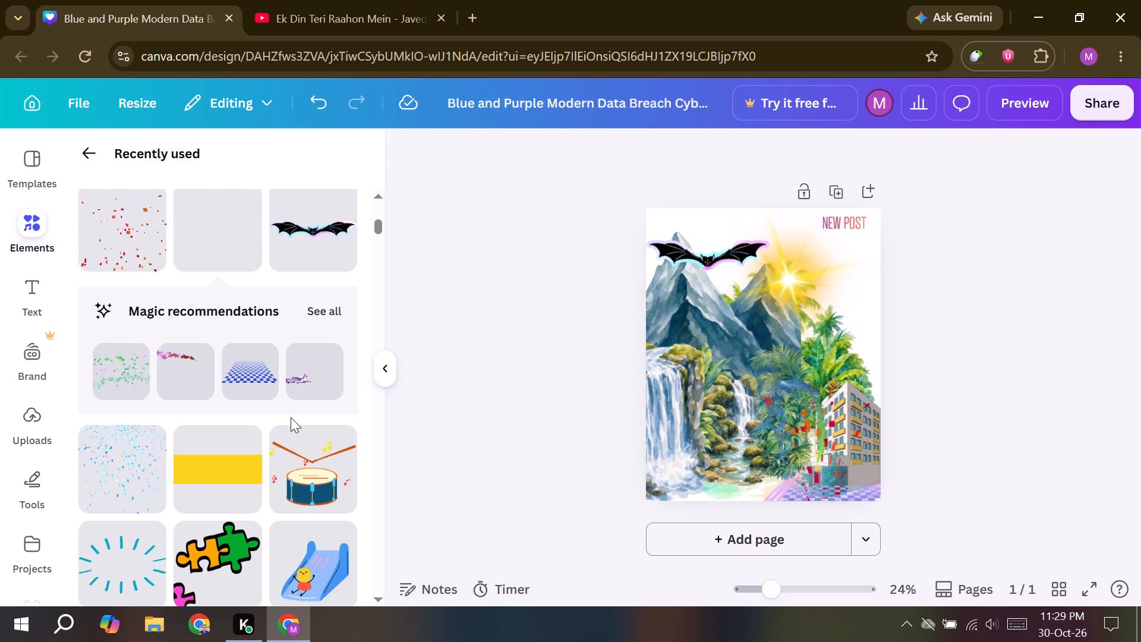
# Add the SUBSCRIBE banner graphic, shrink it, place it in the page's upper left corner above the bat, and deselect it.
pyautogui.click(244, 465)
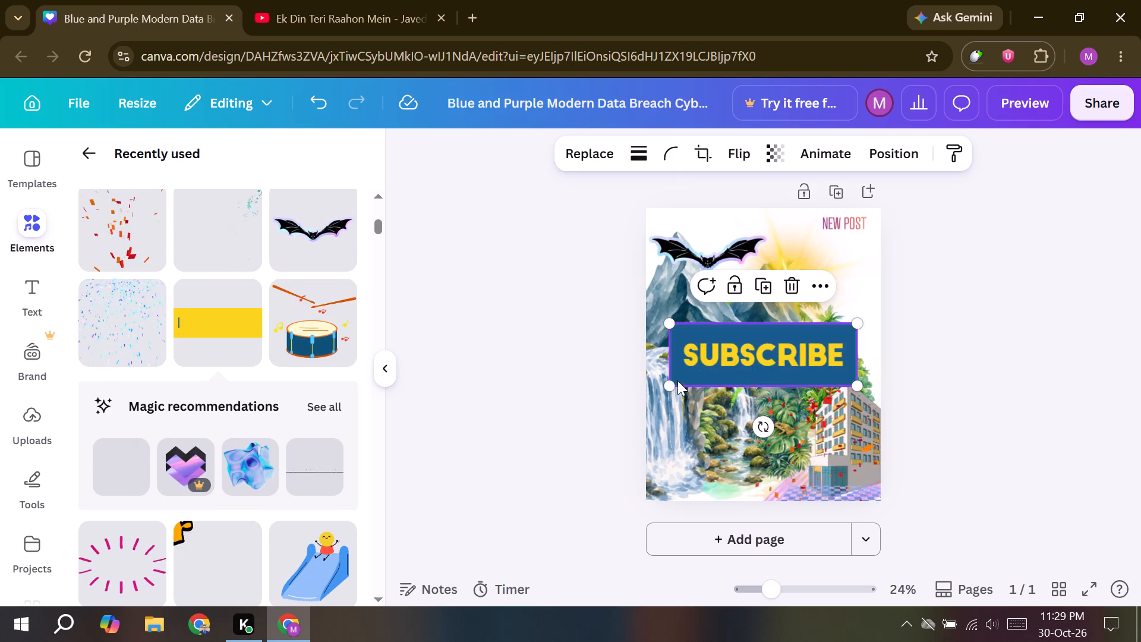
pyautogui.moveTo(670, 384); pyautogui.dragTo(771, 348)
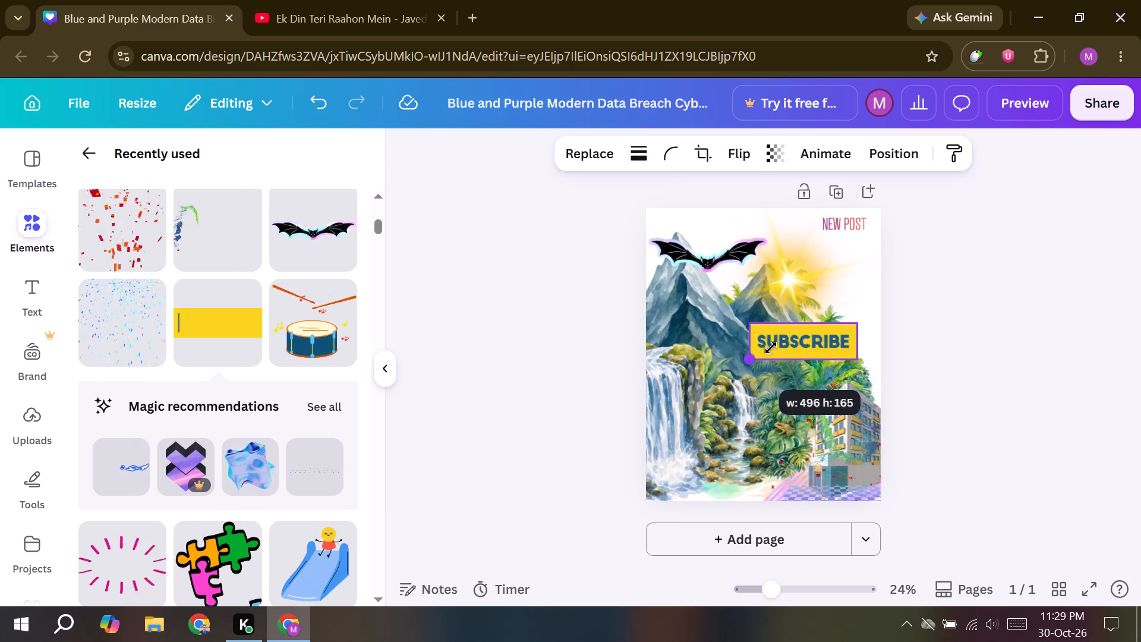
pyautogui.moveTo(771, 348); pyautogui.dragTo(786, 341)
pyautogui.moveTo(836, 334); pyautogui.dragTo(756, 270)
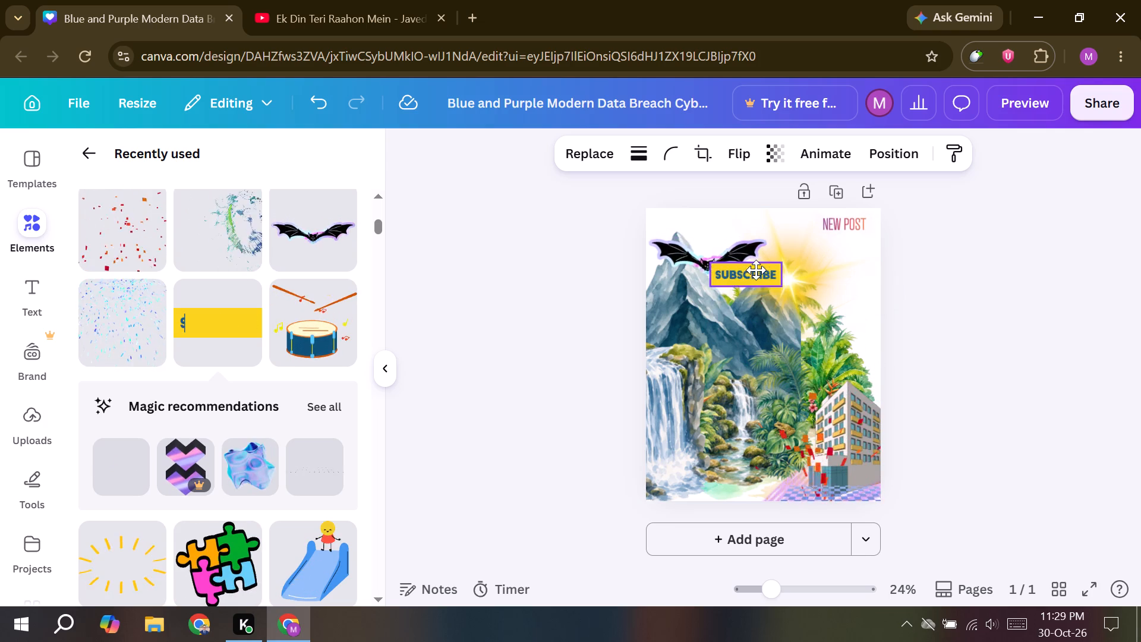
pyautogui.moveTo(756, 270); pyautogui.dragTo(696, 222)
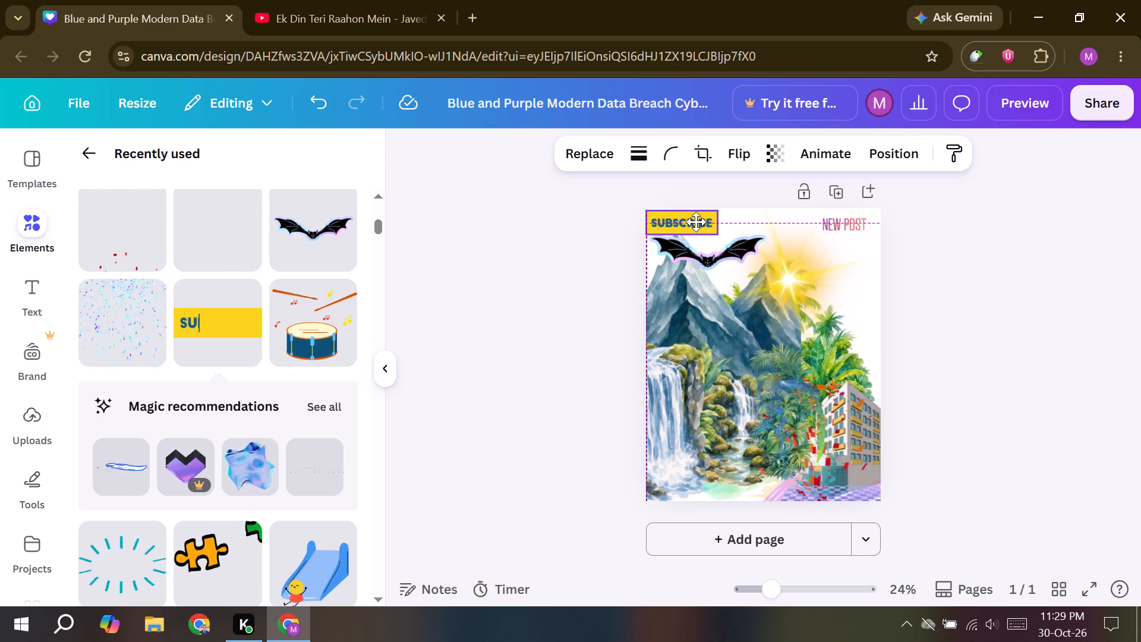
pyautogui.moveTo(696, 222); pyautogui.dragTo(696, 220)
pyautogui.click(528, 252)
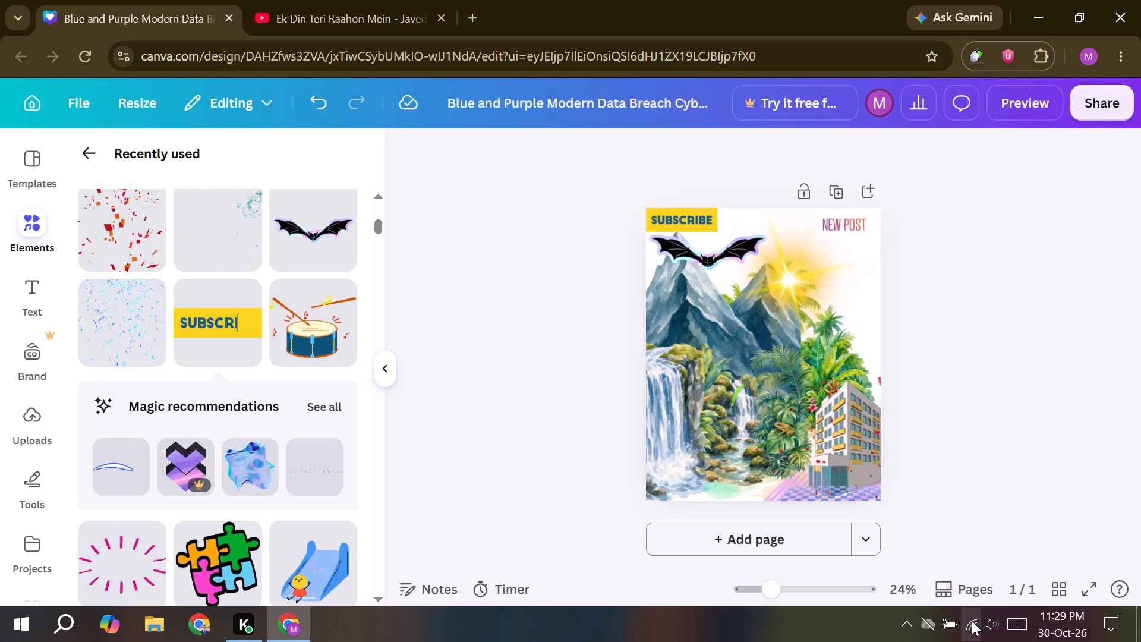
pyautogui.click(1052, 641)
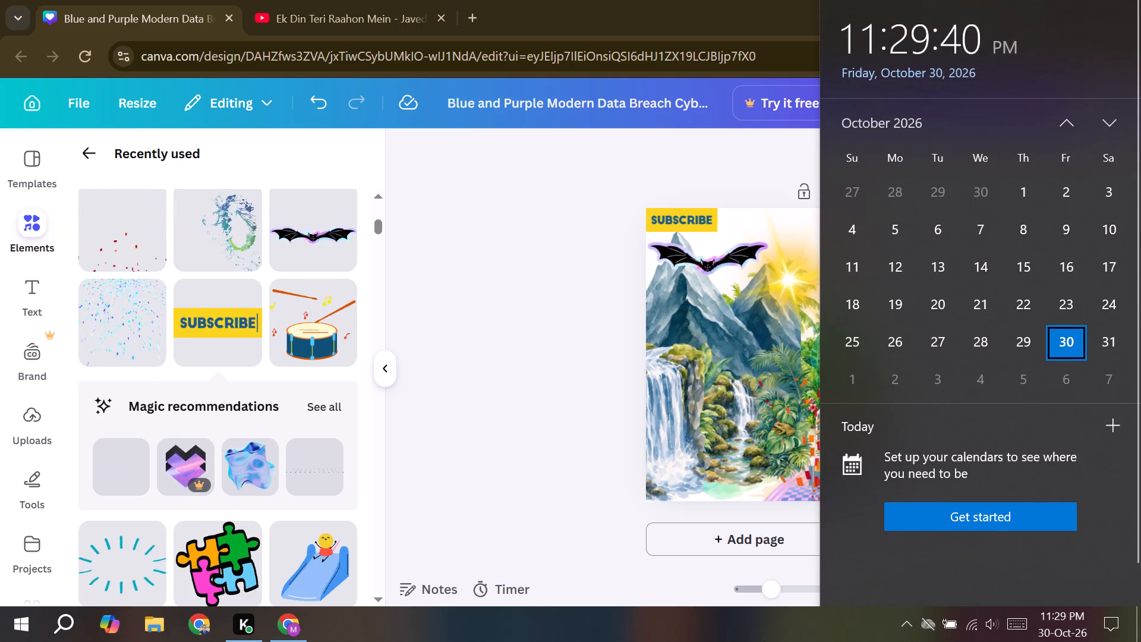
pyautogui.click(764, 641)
# Add the falling pink petals graphic, shrink it, fit it into the page's lower right corner over the palms and building, and deselect it.
pyautogui.scroll(-1, 262, 464)
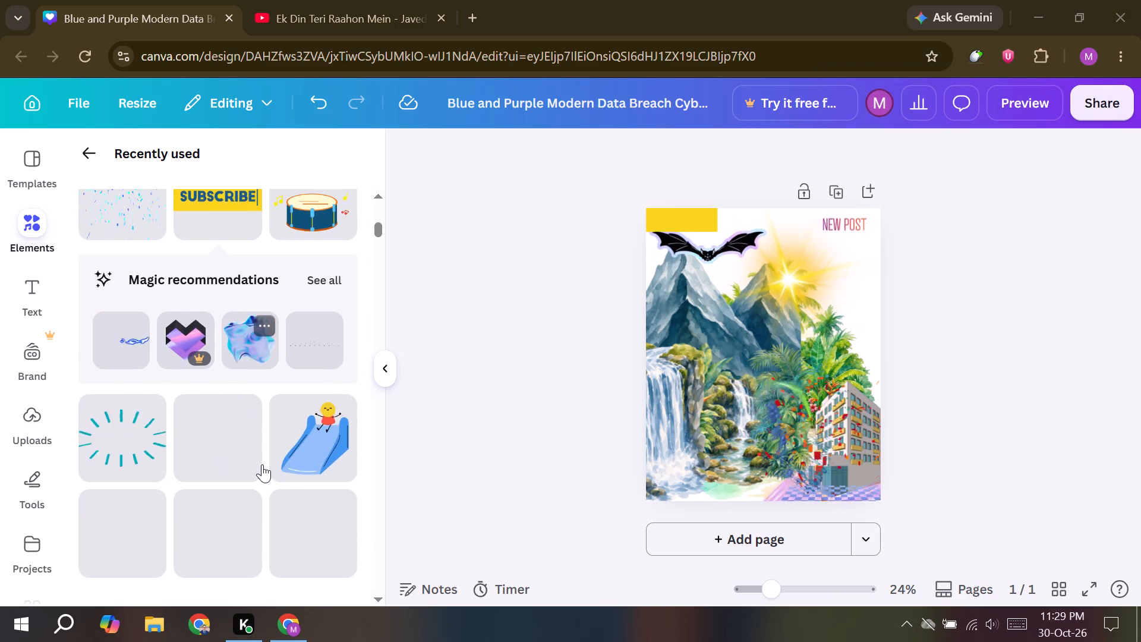
pyautogui.scroll(-4, 262, 464)
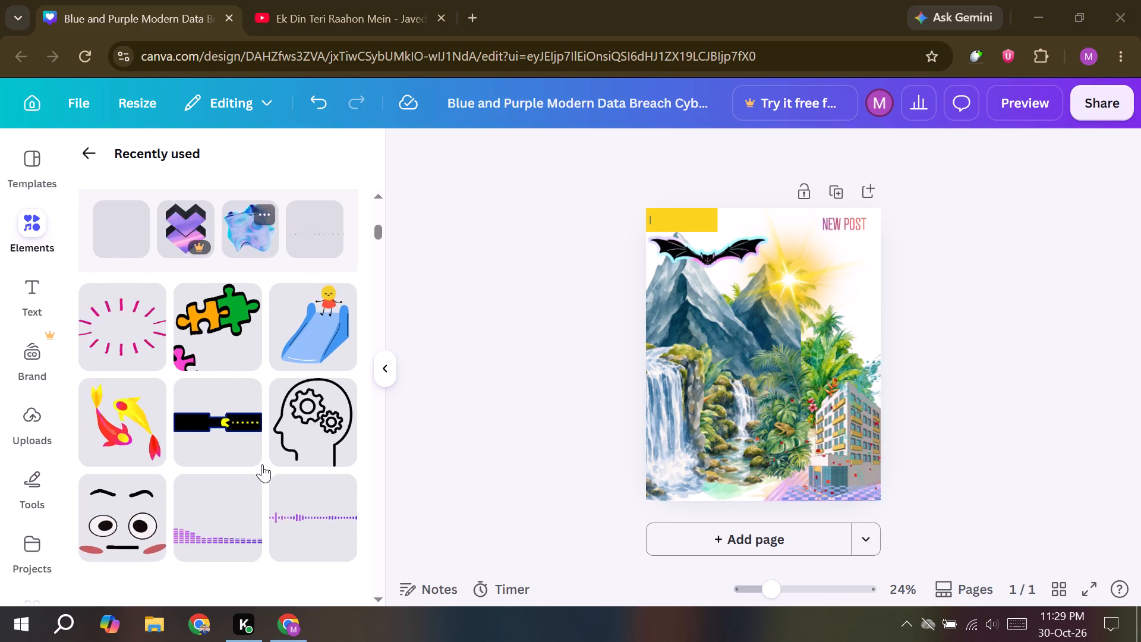
pyautogui.scroll(-3, 262, 464)
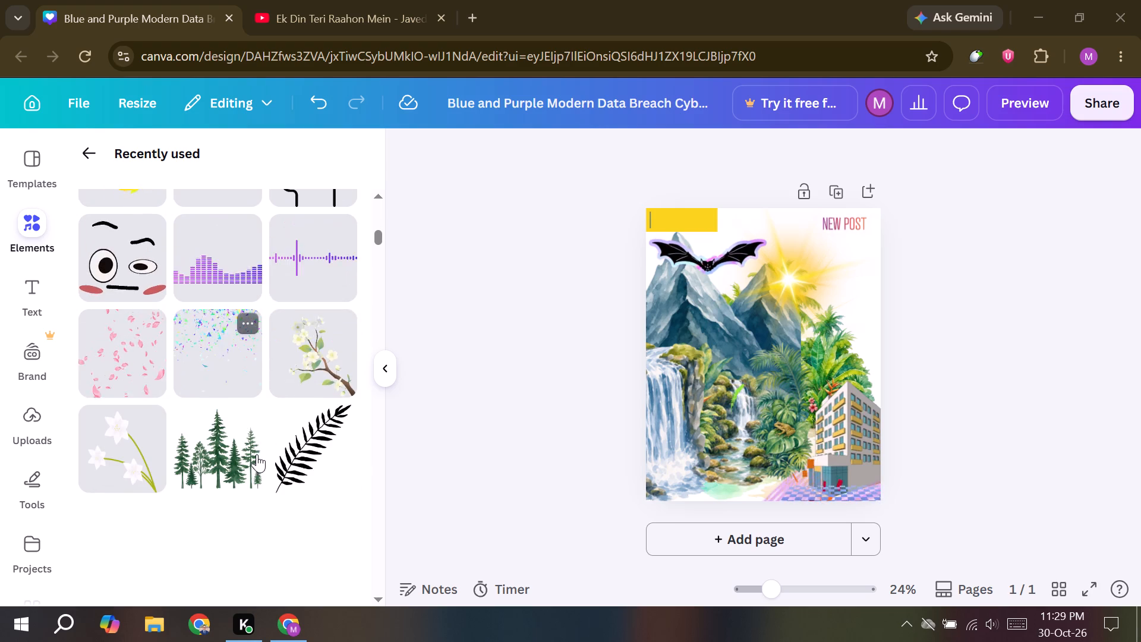
pyautogui.scroll(-1, 257, 454)
pyautogui.click(150, 365)
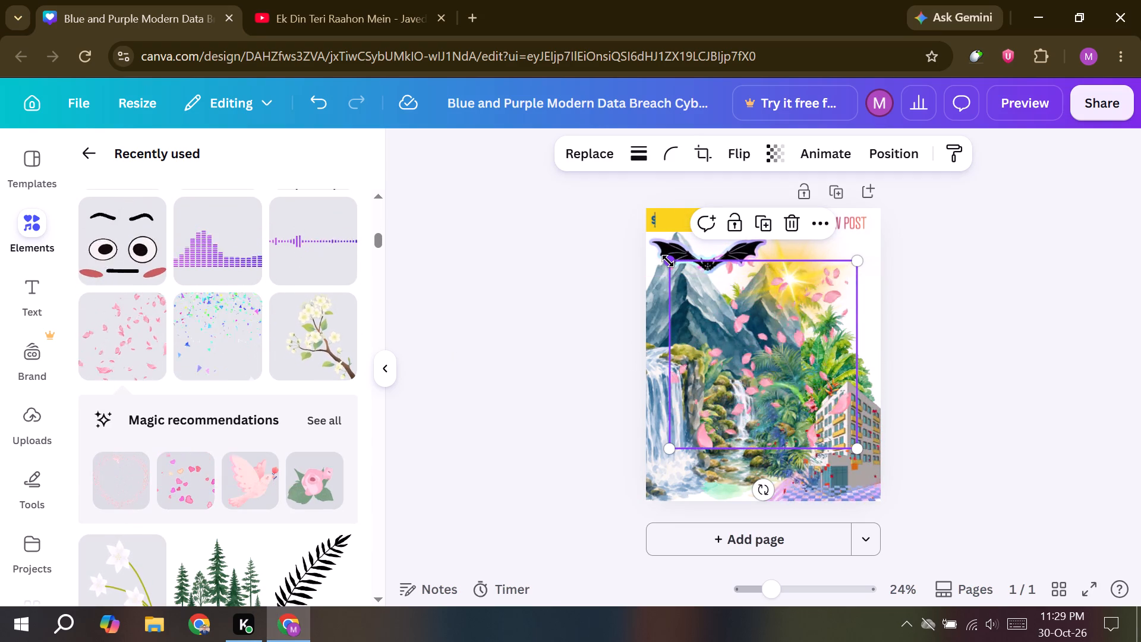
pyautogui.moveTo(668, 261); pyautogui.dragTo(708, 298)
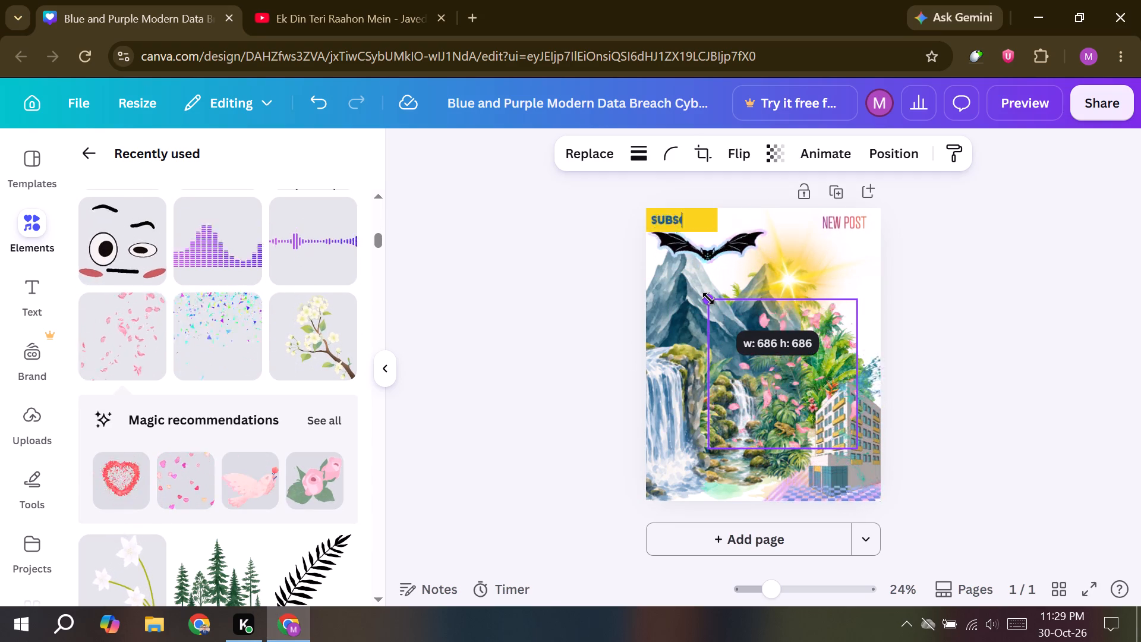
pyautogui.moveTo(708, 298); pyautogui.dragTo(708, 300)
pyautogui.moveTo(742, 344); pyautogui.dragTo(745, 353)
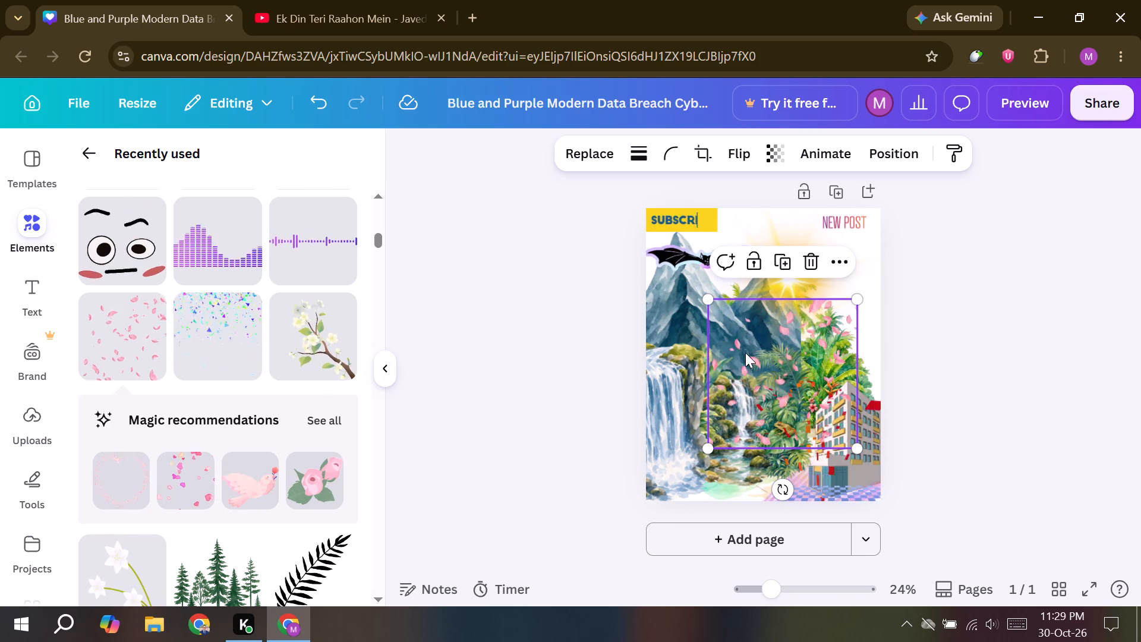
pyautogui.moveTo(745, 353); pyautogui.dragTo(759, 374)
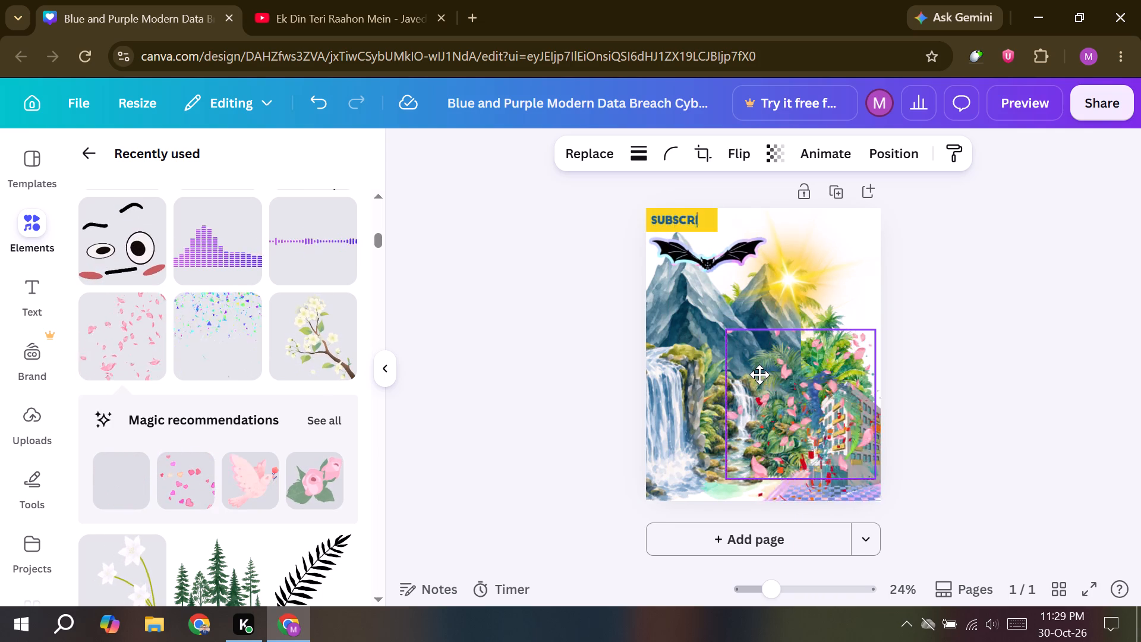
pyautogui.moveTo(759, 374); pyautogui.dragTo(765, 396)
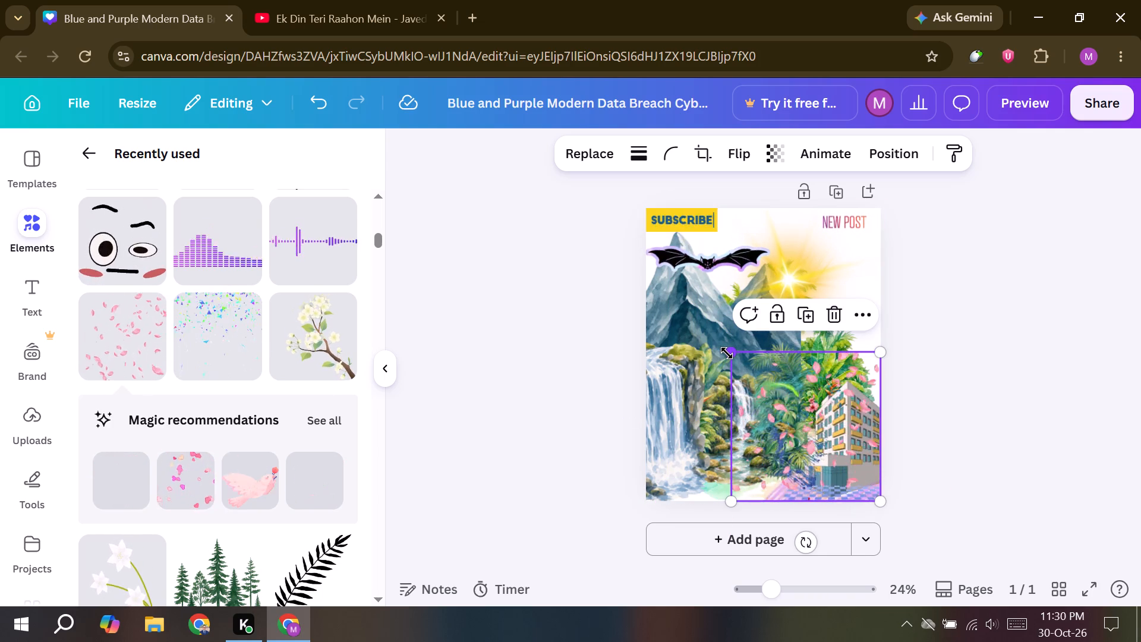
pyautogui.moveTo(727, 353); pyautogui.dragTo(745, 372)
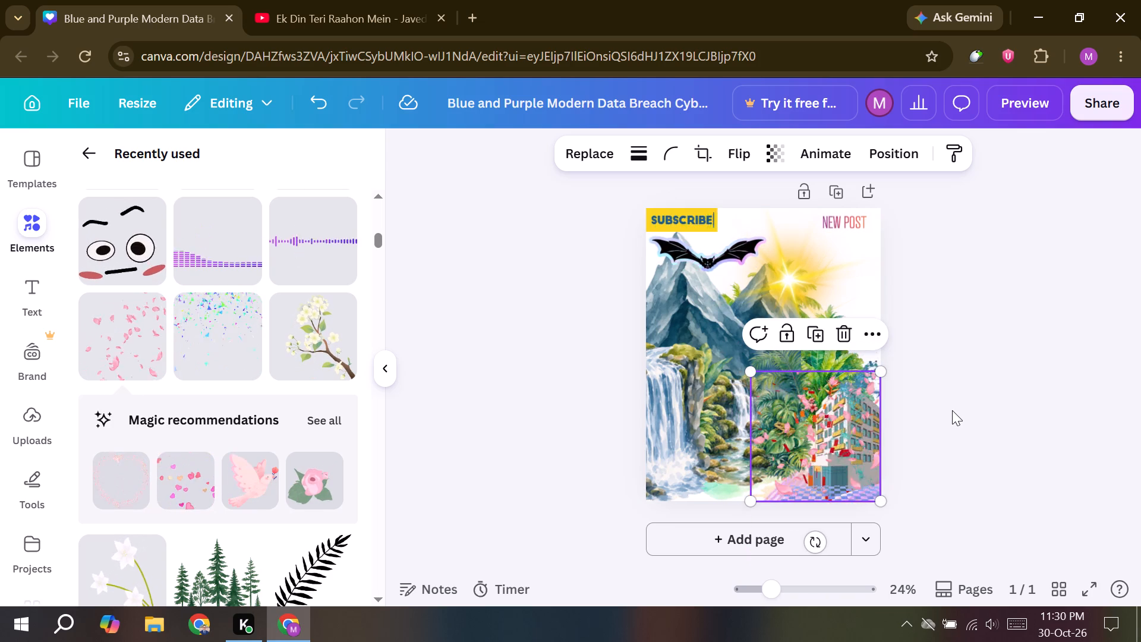
pyautogui.click(952, 410)
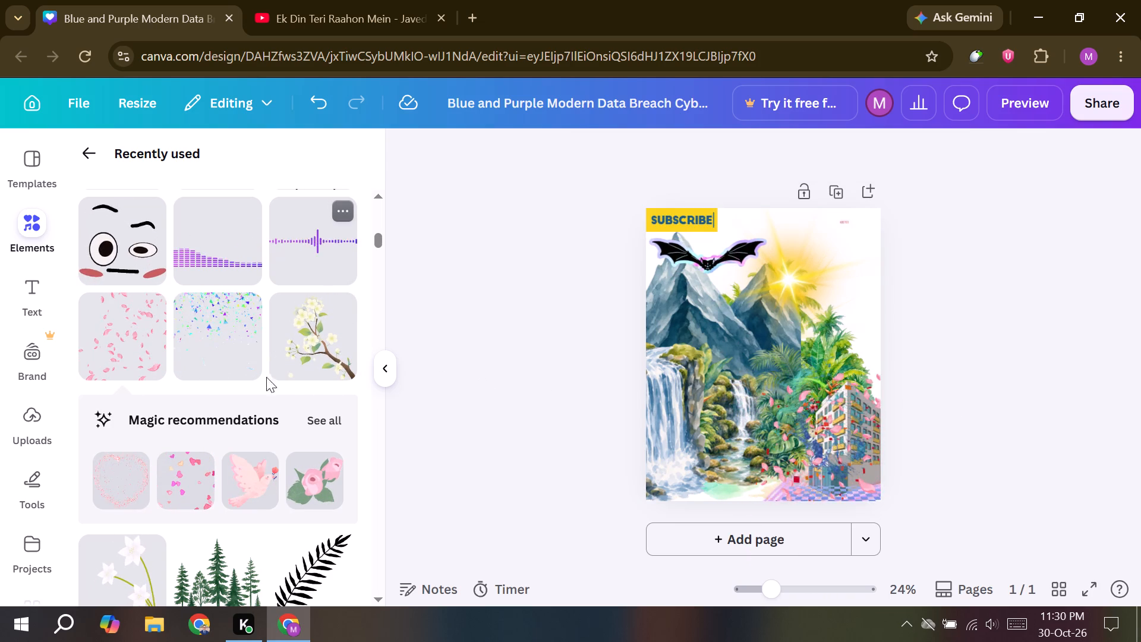
# Add the purple light streak graphic, rotate it to slope down to the right, place it beside the sun below NEW POST, and deselect it.
pyautogui.scroll(-3, 247, 367)
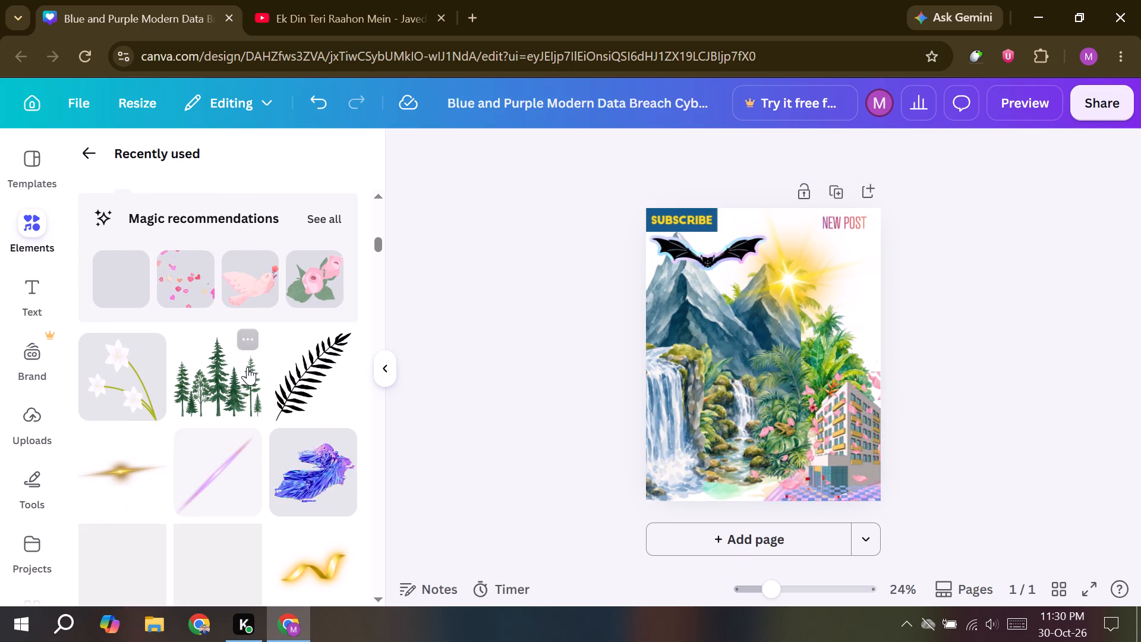
pyautogui.scroll(-3, 247, 367)
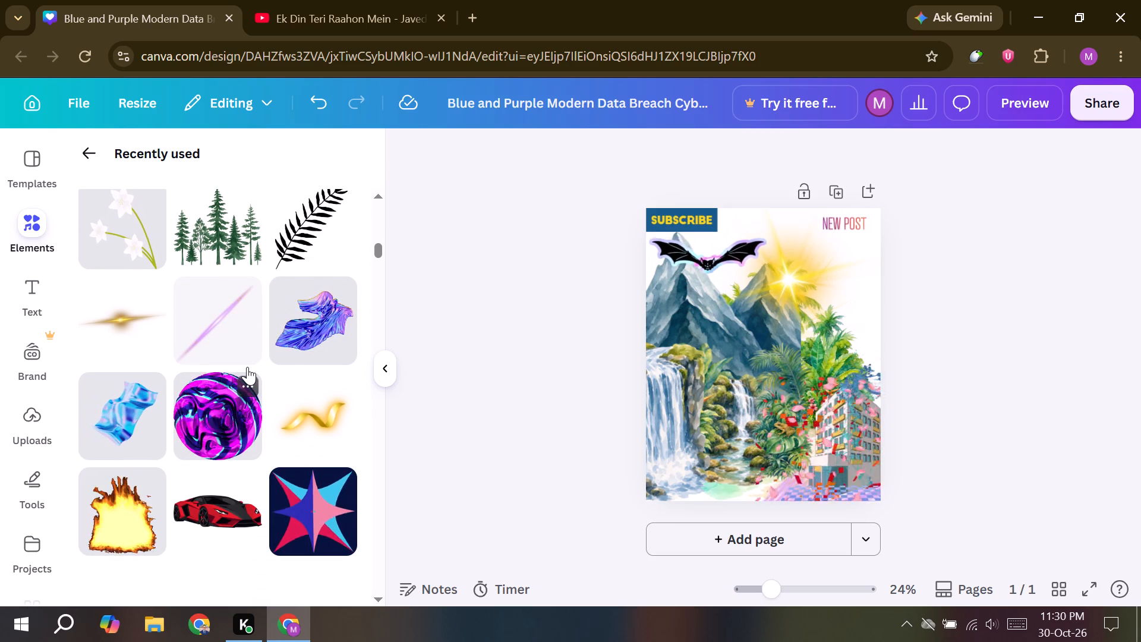
pyautogui.click(200, 343)
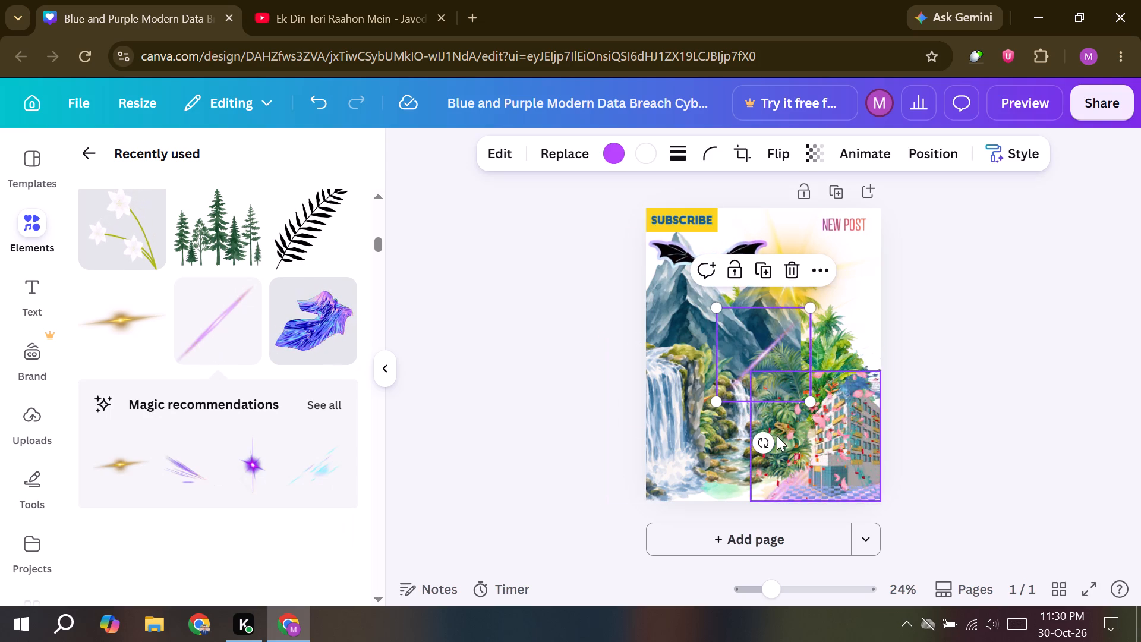
pyautogui.moveTo(763, 433); pyautogui.dragTo(689, 358)
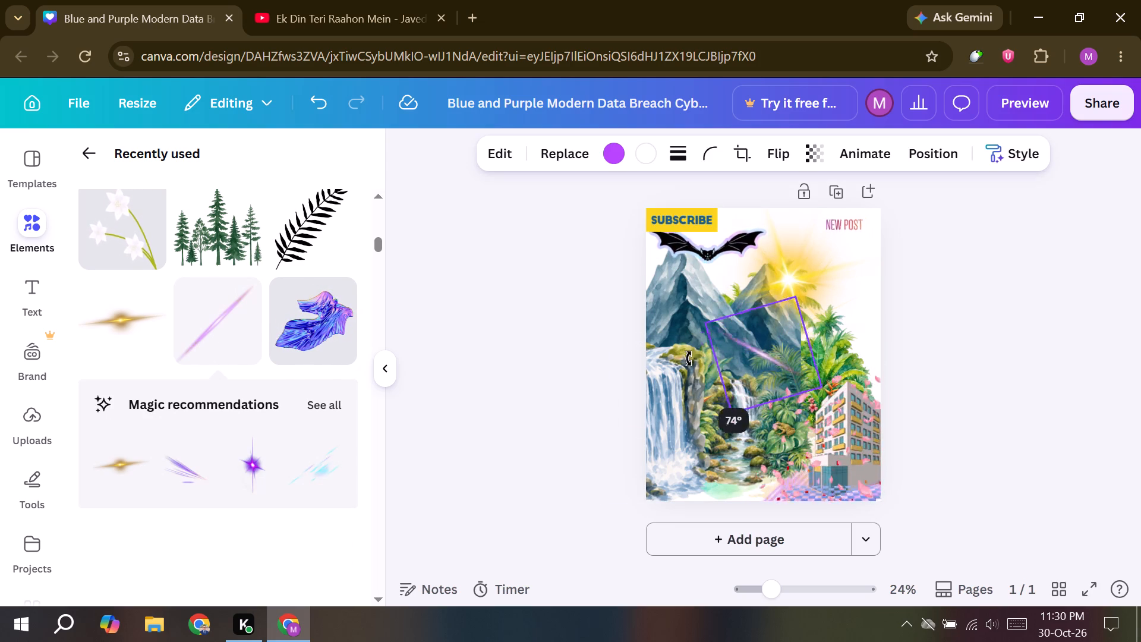
pyautogui.moveTo(689, 358); pyautogui.dragTo(690, 370)
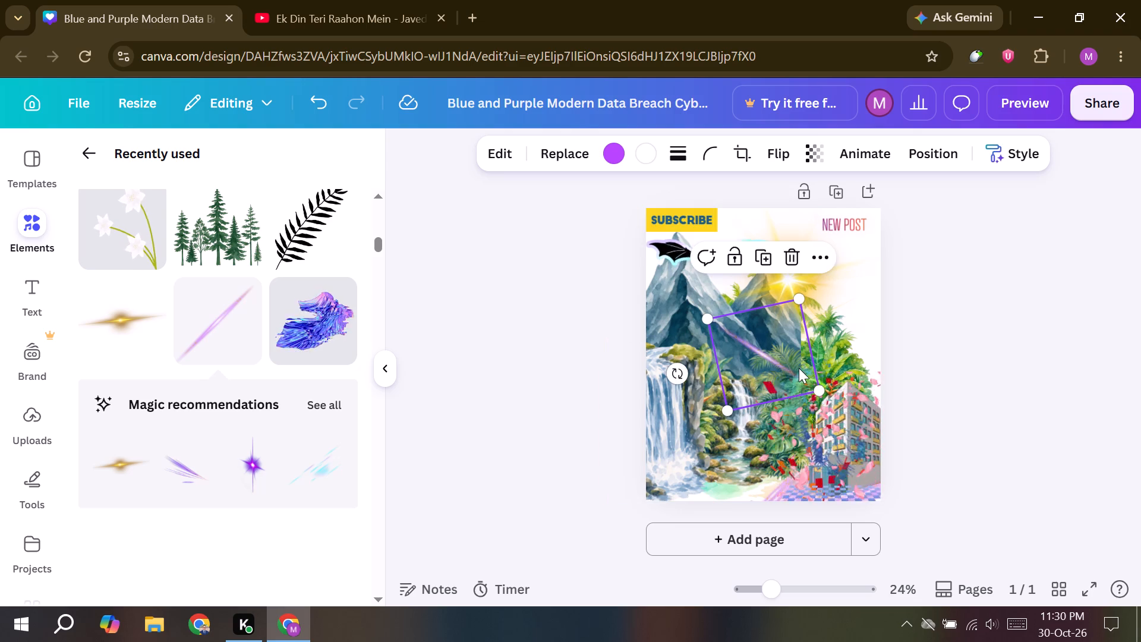
pyautogui.moveTo(796, 364); pyautogui.dragTo(863, 257)
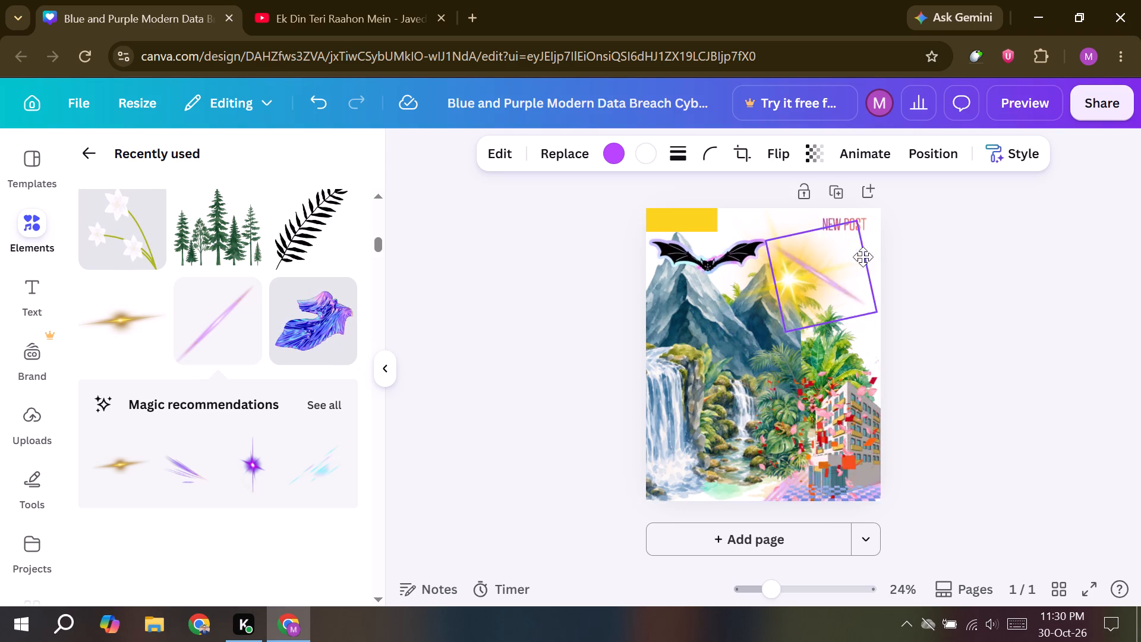
pyautogui.moveTo(863, 257); pyautogui.dragTo(863, 229)
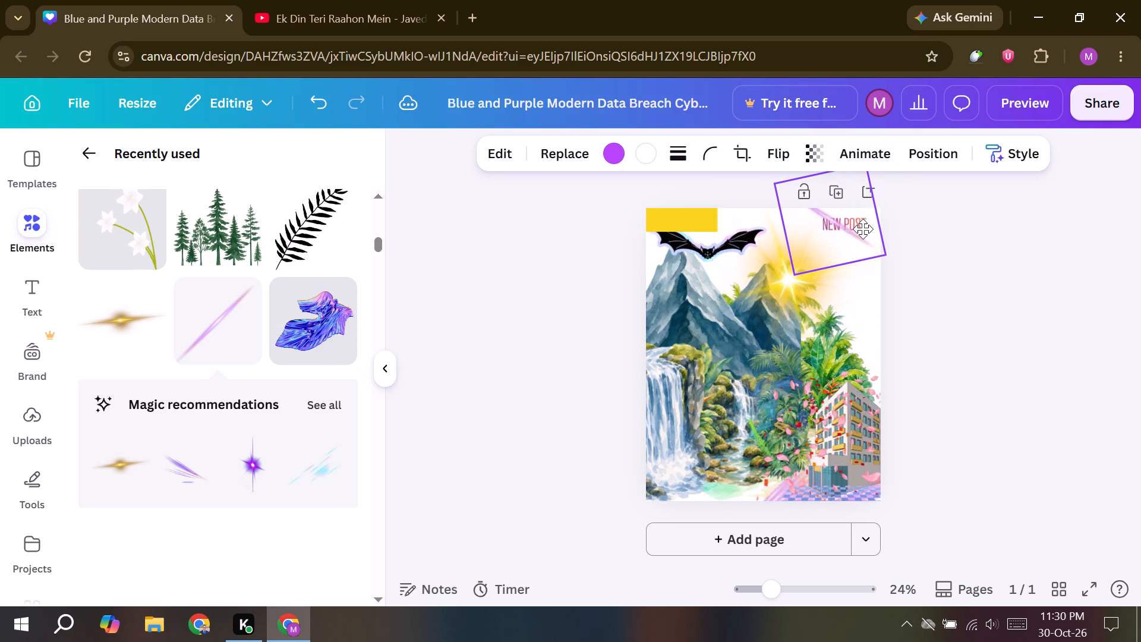
pyautogui.moveTo(863, 229); pyautogui.dragTo(881, 240)
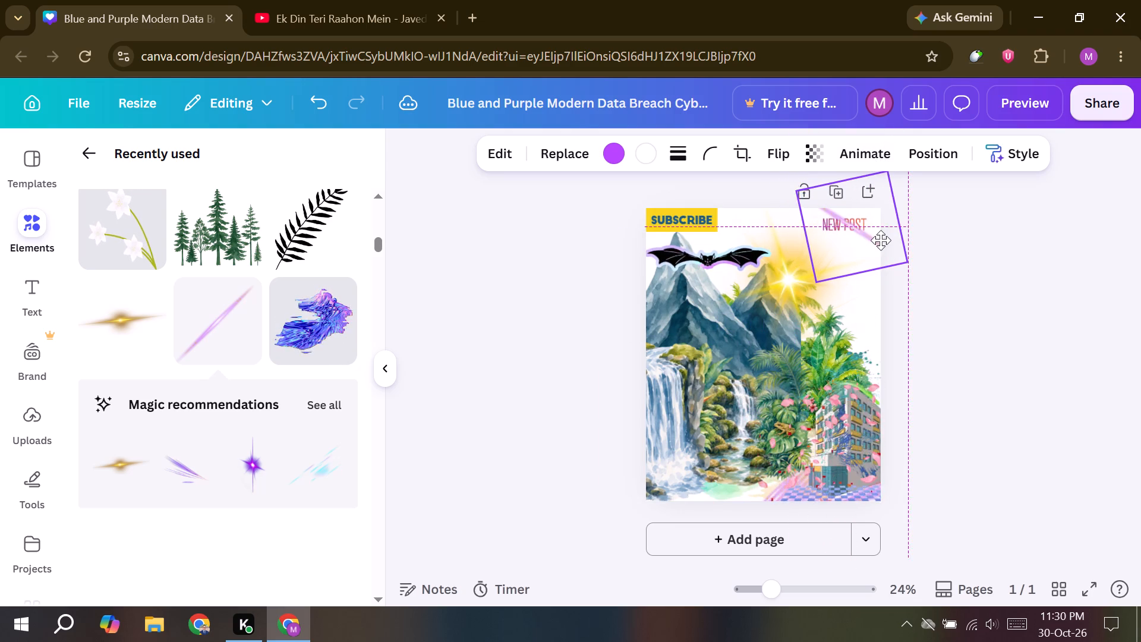
pyautogui.moveTo(881, 240); pyautogui.dragTo(865, 255)
pyautogui.click(1032, 257)
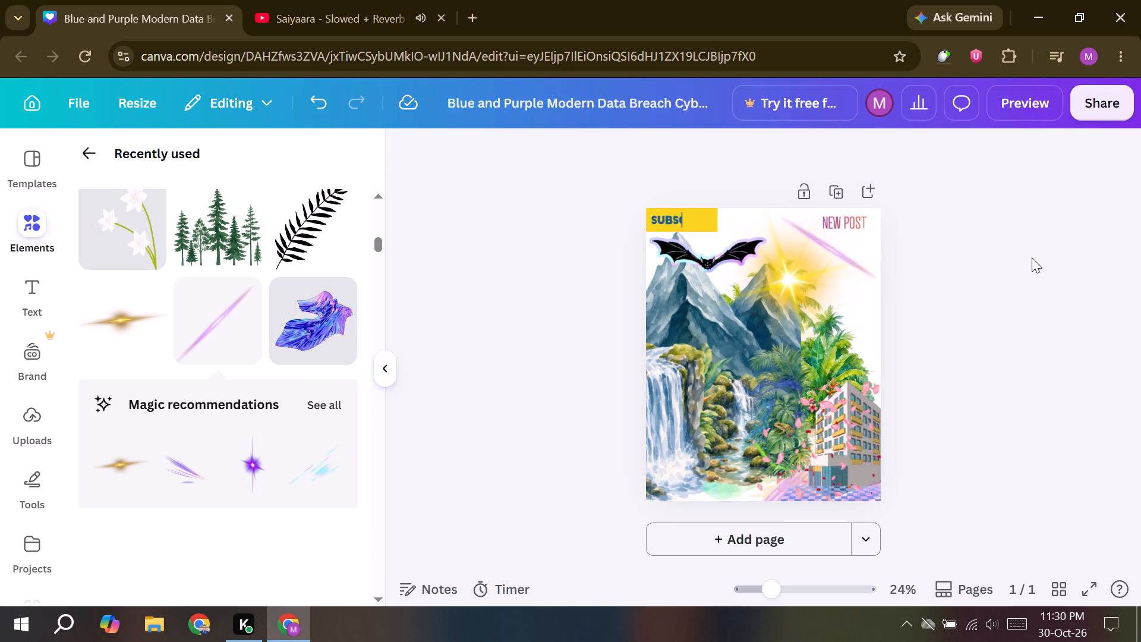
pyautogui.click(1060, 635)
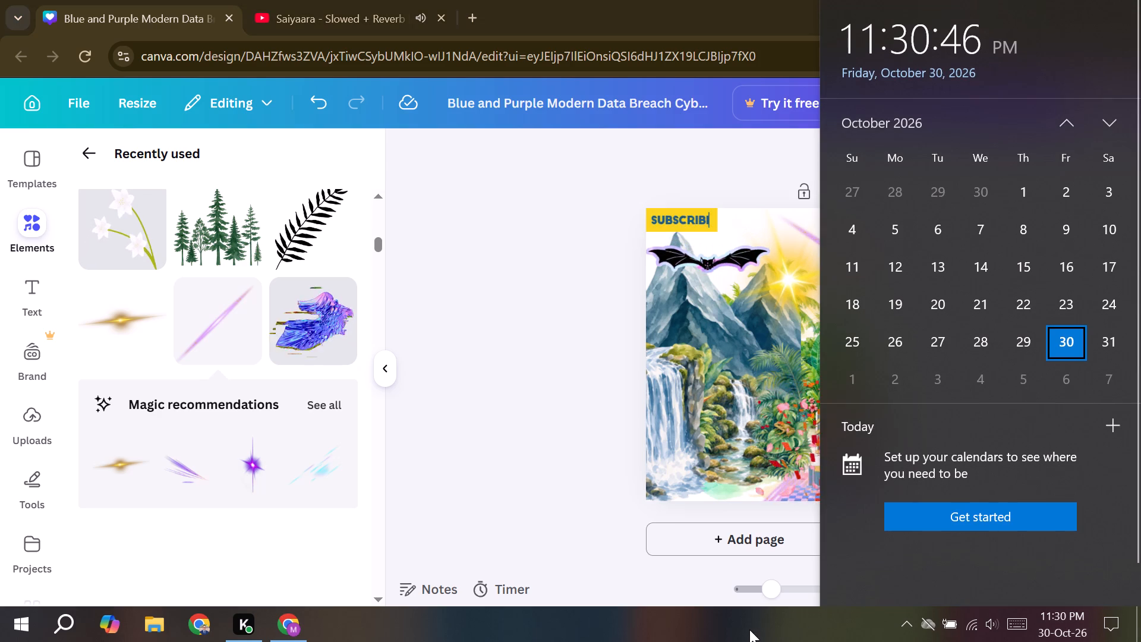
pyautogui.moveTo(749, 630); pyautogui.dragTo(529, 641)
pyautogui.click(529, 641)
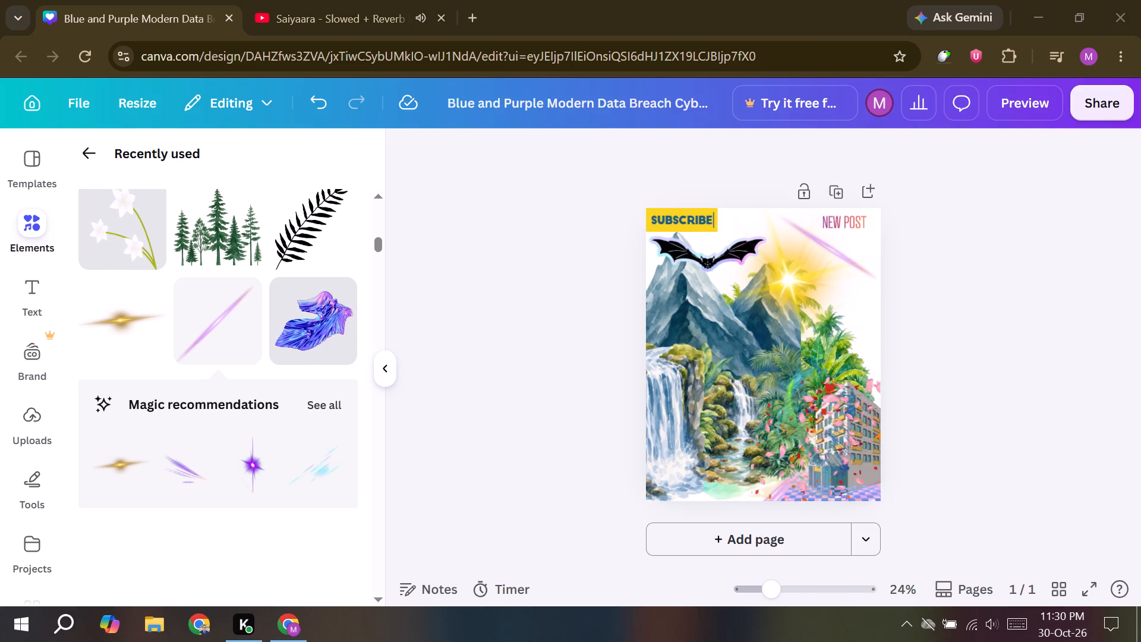
# Add the golden light flare graphic, place it across the page's bottom edge below the waterfalls, and deselect it.
pyautogui.scroll(-3, 237, 309)
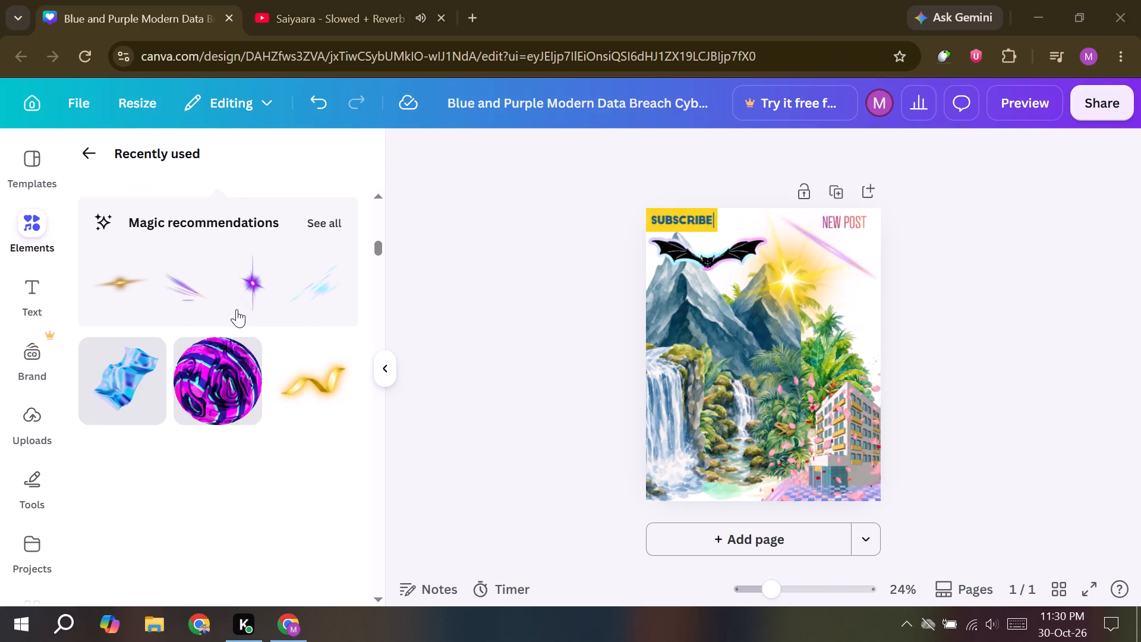
pyautogui.scroll(1, 237, 309)
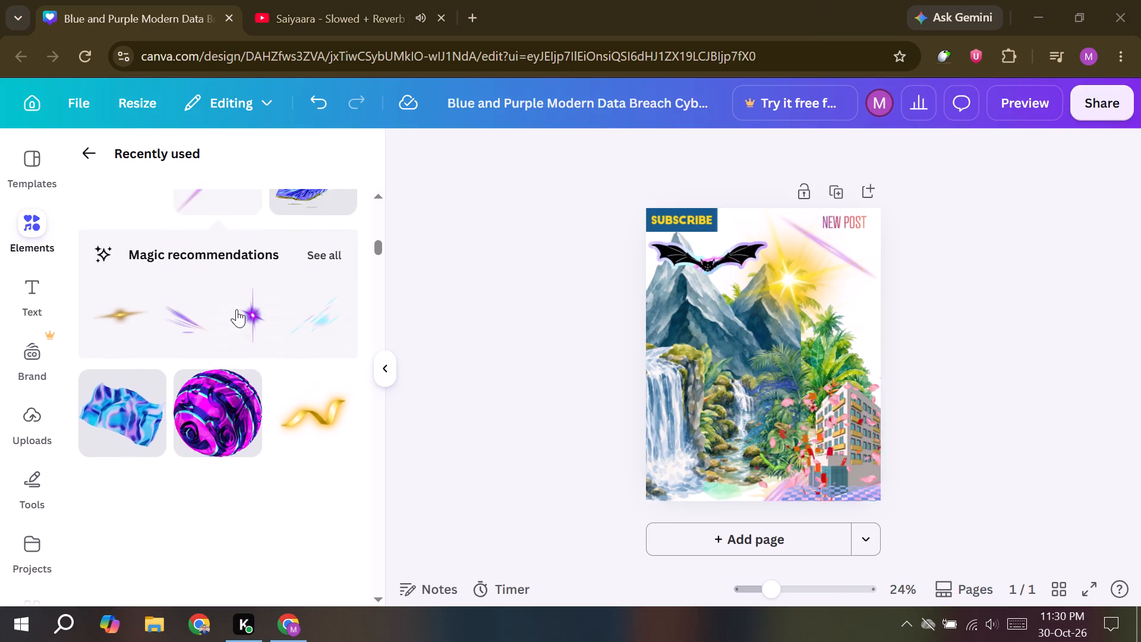
pyautogui.scroll(6, 237, 309)
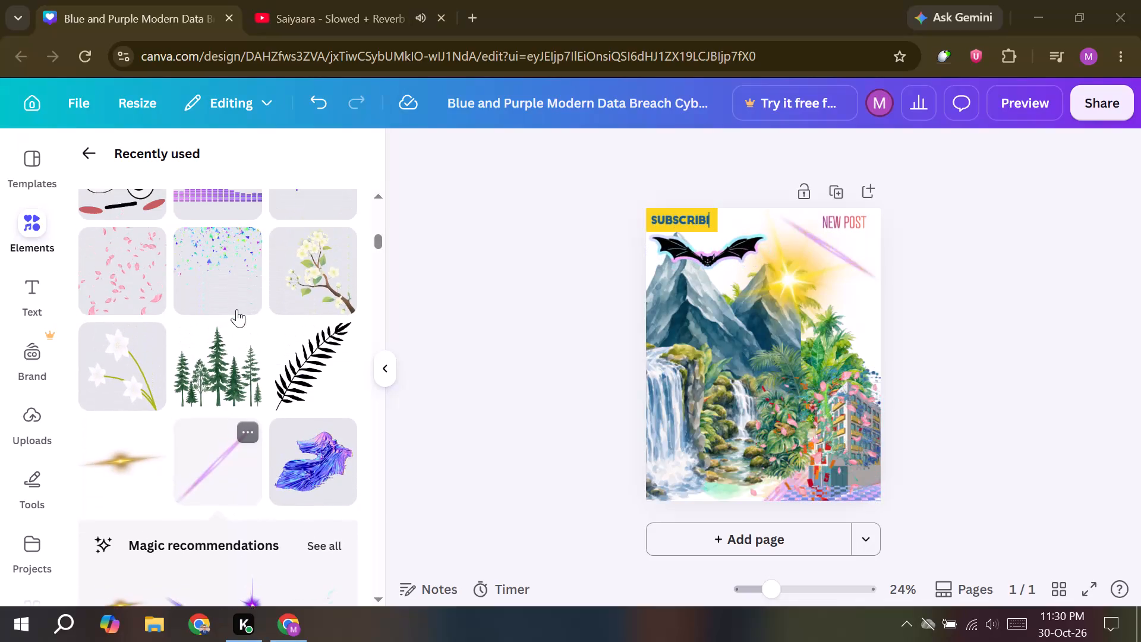
pyautogui.scroll(1, 237, 309)
pyautogui.scroll(-1, 237, 309)
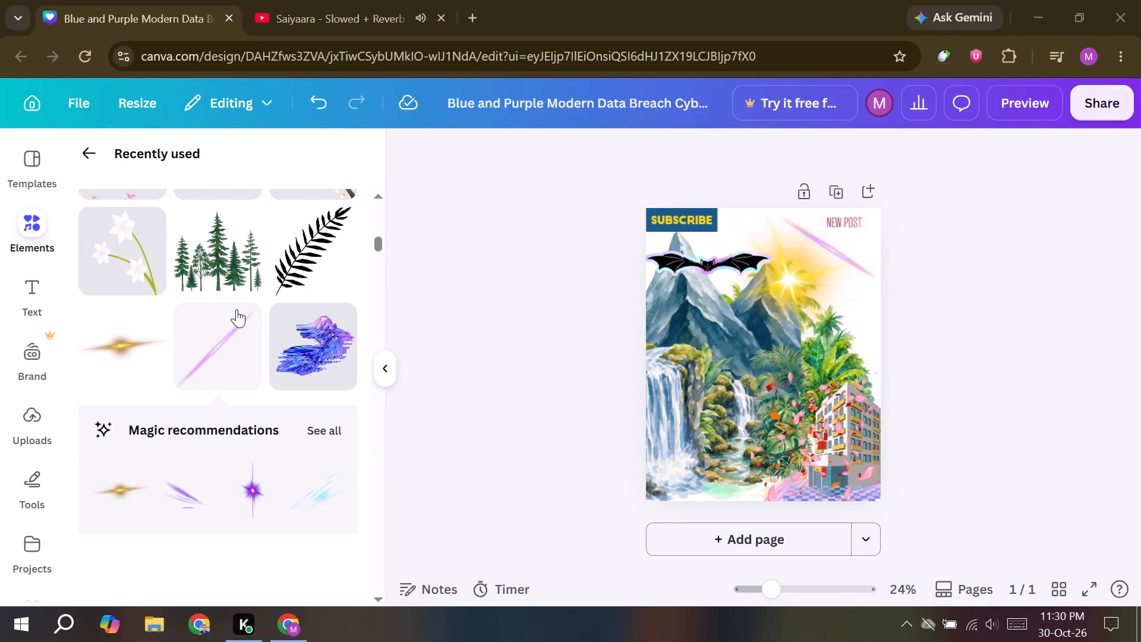
pyautogui.scroll(-1, 237, 309)
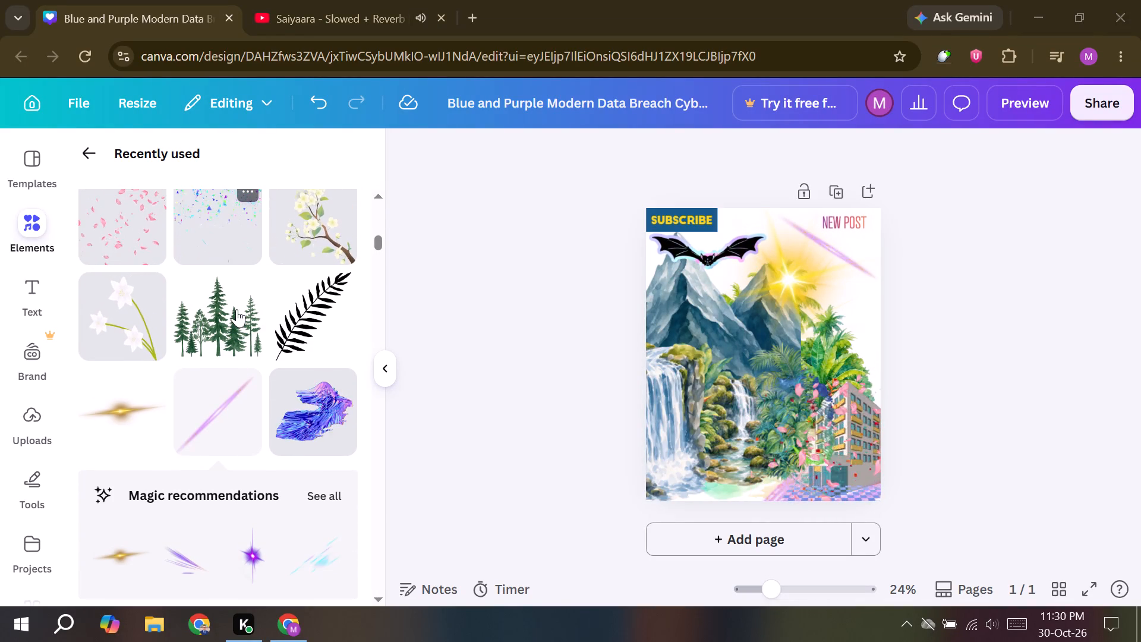
pyautogui.scroll(-3, 237, 309)
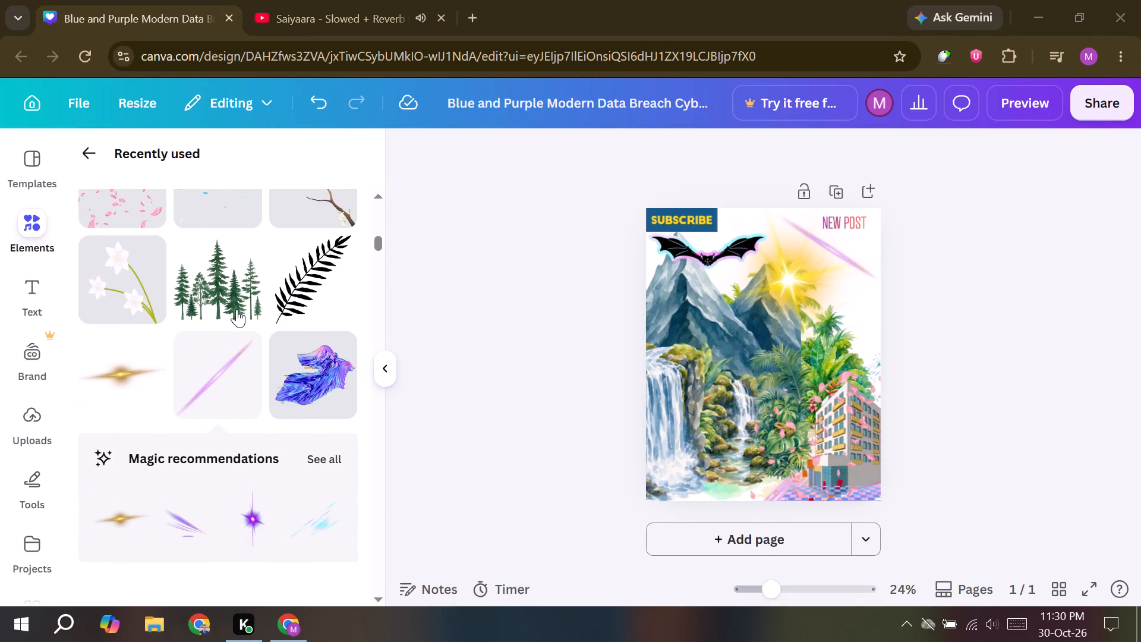
pyautogui.scroll(-1, 237, 309)
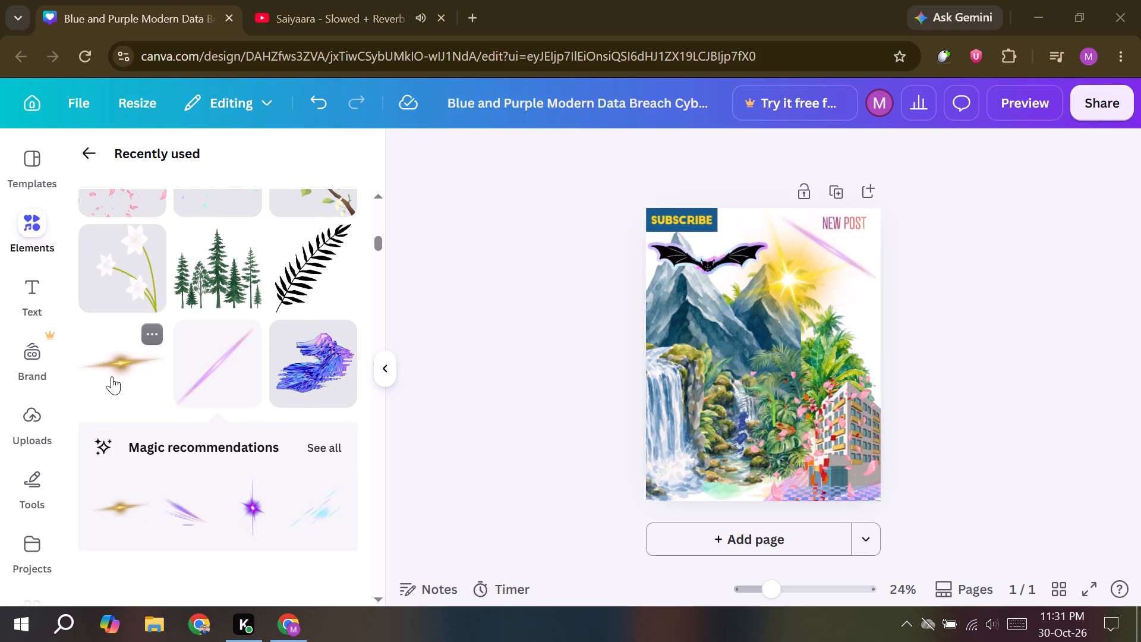
pyautogui.click(112, 376)
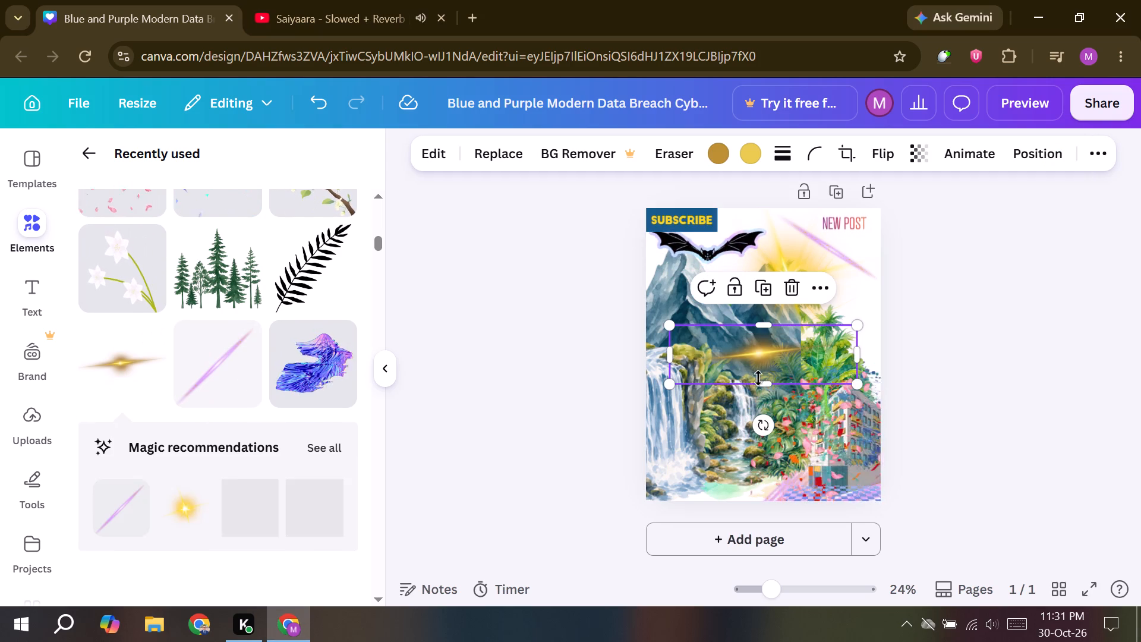
pyautogui.moveTo(777, 360); pyautogui.dragTo(755, 452)
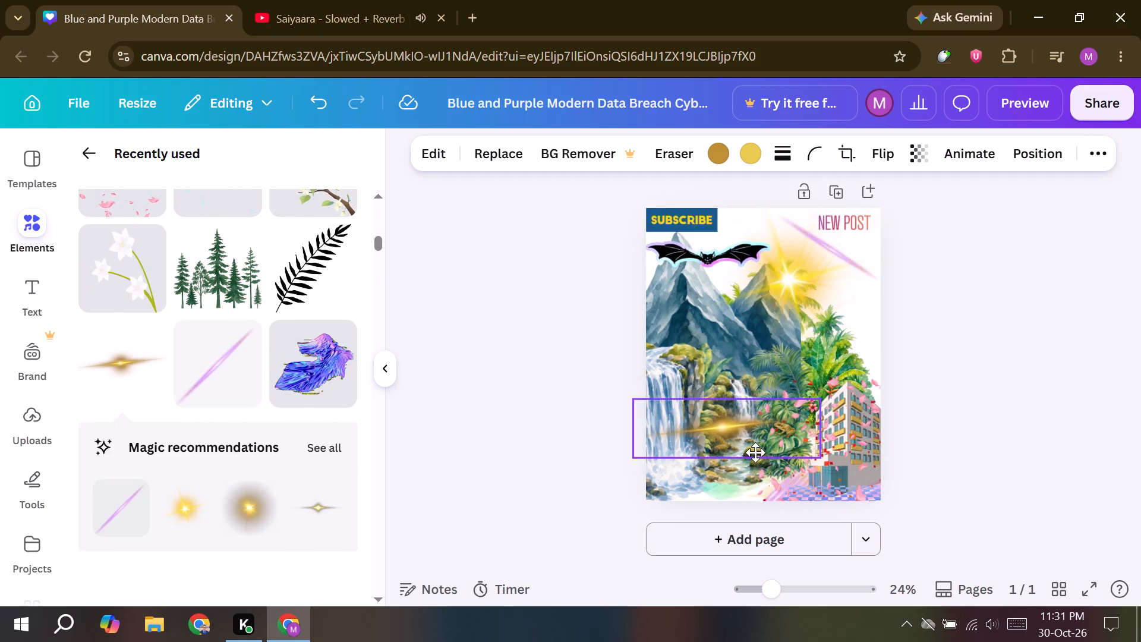
pyautogui.moveTo(755, 452); pyautogui.dragTo(736, 499)
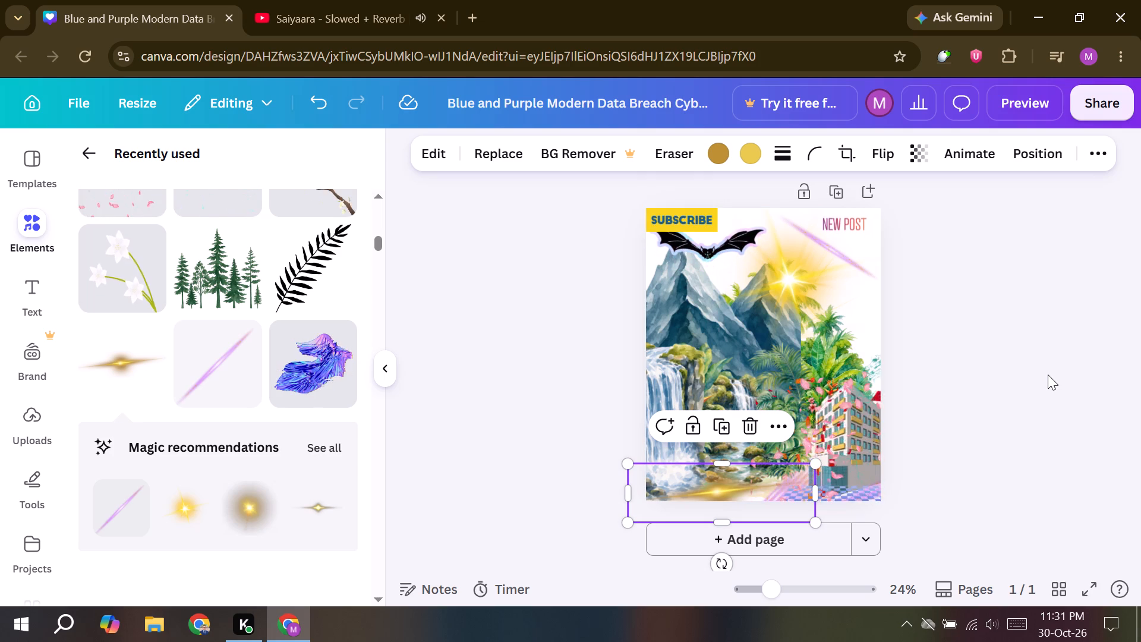
pyautogui.click(1048, 374)
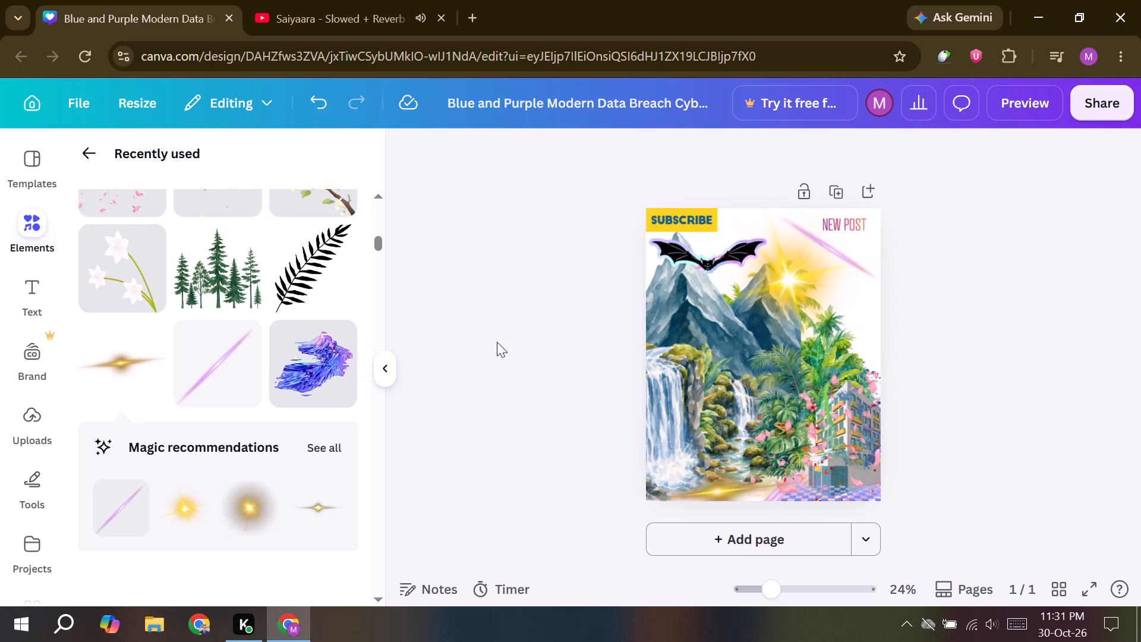
# Add the recently used multicoloured falling confetti graphic beside the blue flower circle's other confetti graphic to the middle of the page.
pyautogui.scroll(-2, 254, 329)
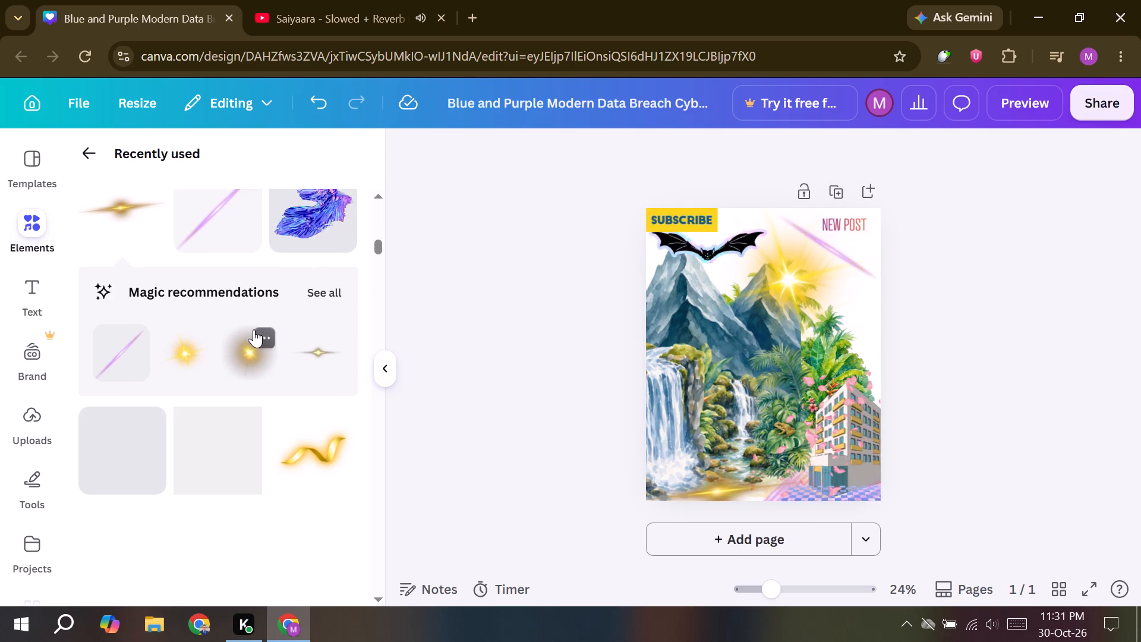
pyautogui.scroll(-3, 254, 329)
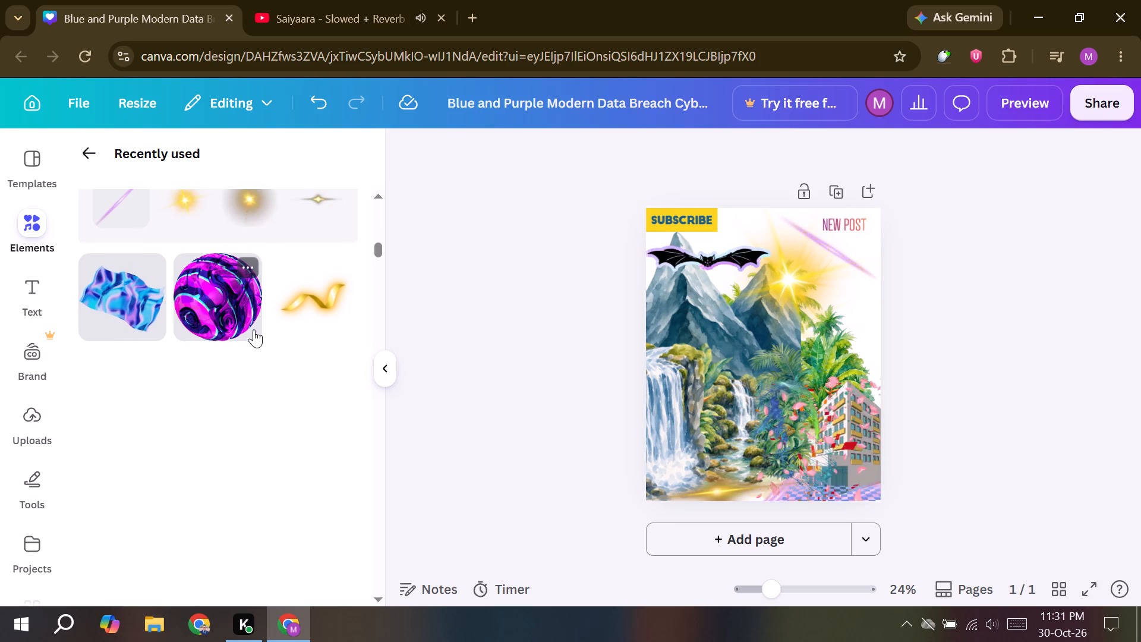
pyautogui.scroll(-1, 254, 329)
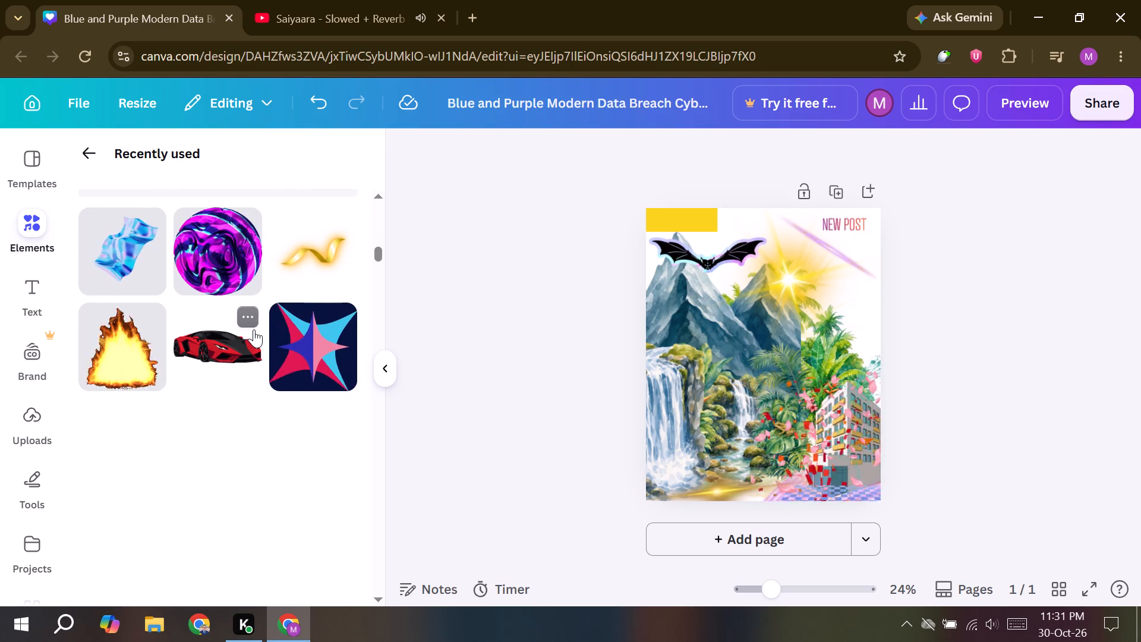
pyautogui.scroll(-2, 254, 329)
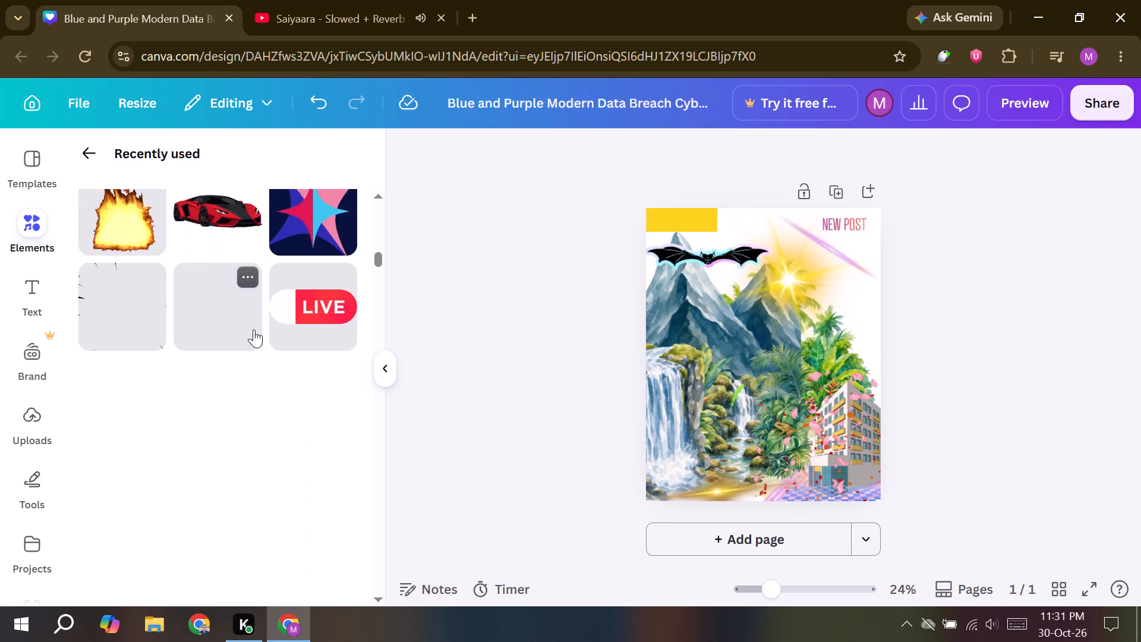
pyautogui.scroll(-1, 254, 329)
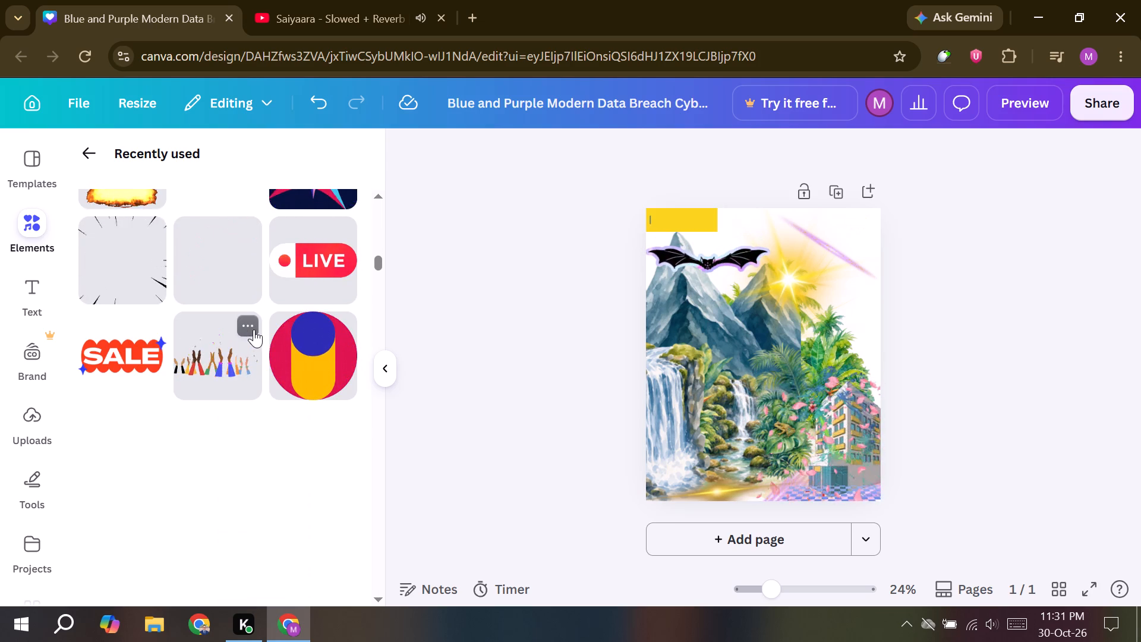
pyautogui.scroll(-2, 254, 329)
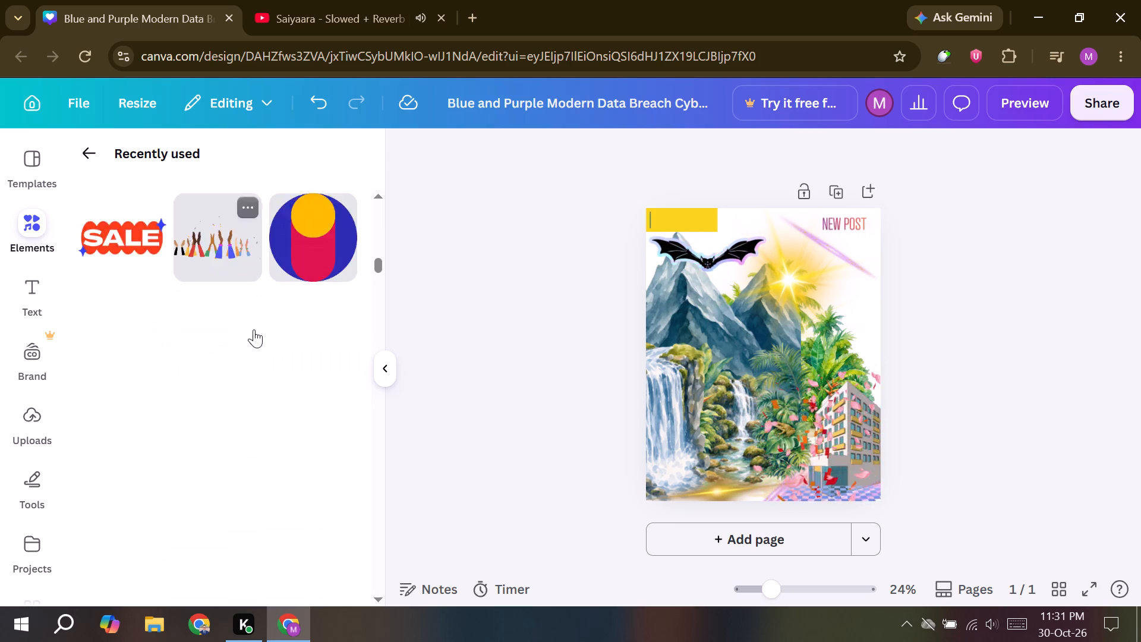
pyautogui.scroll(-2, 254, 329)
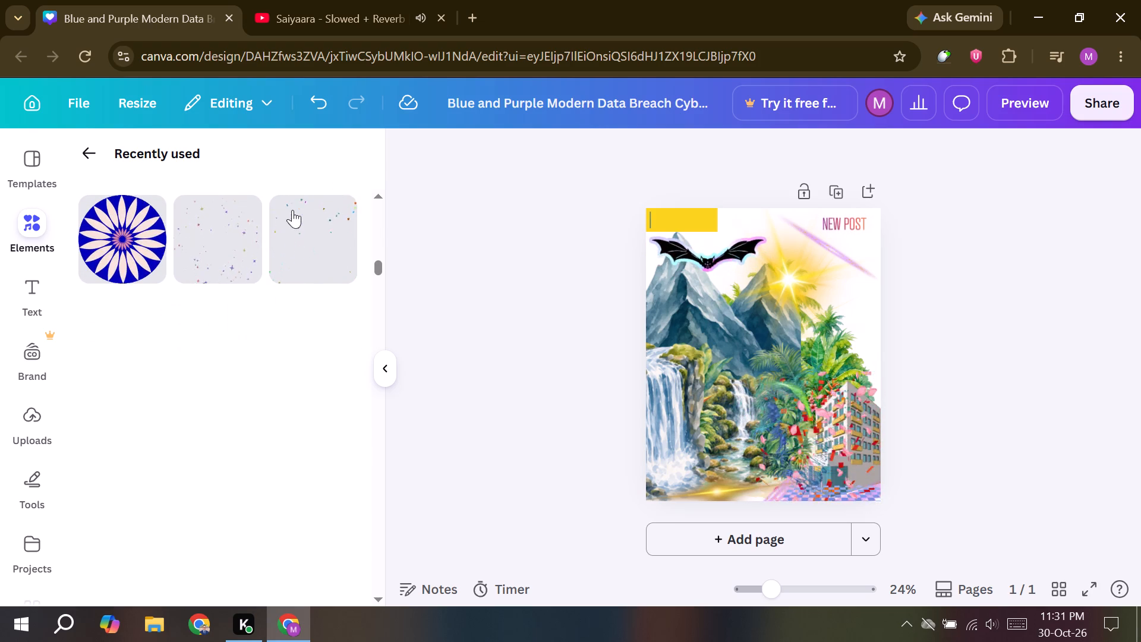
pyautogui.click(290, 220)
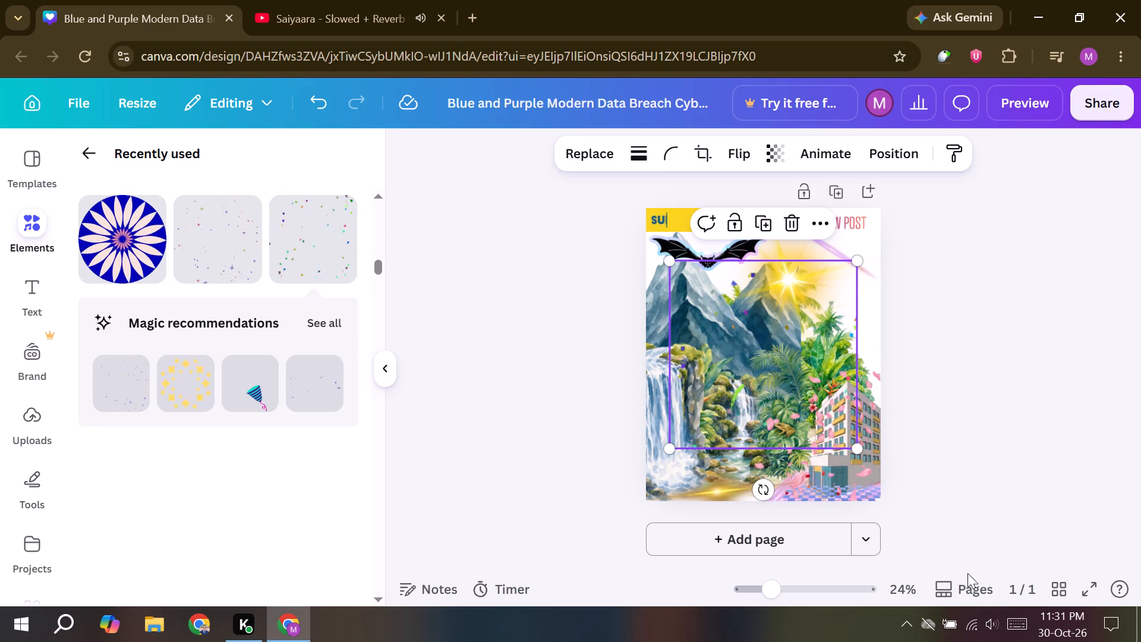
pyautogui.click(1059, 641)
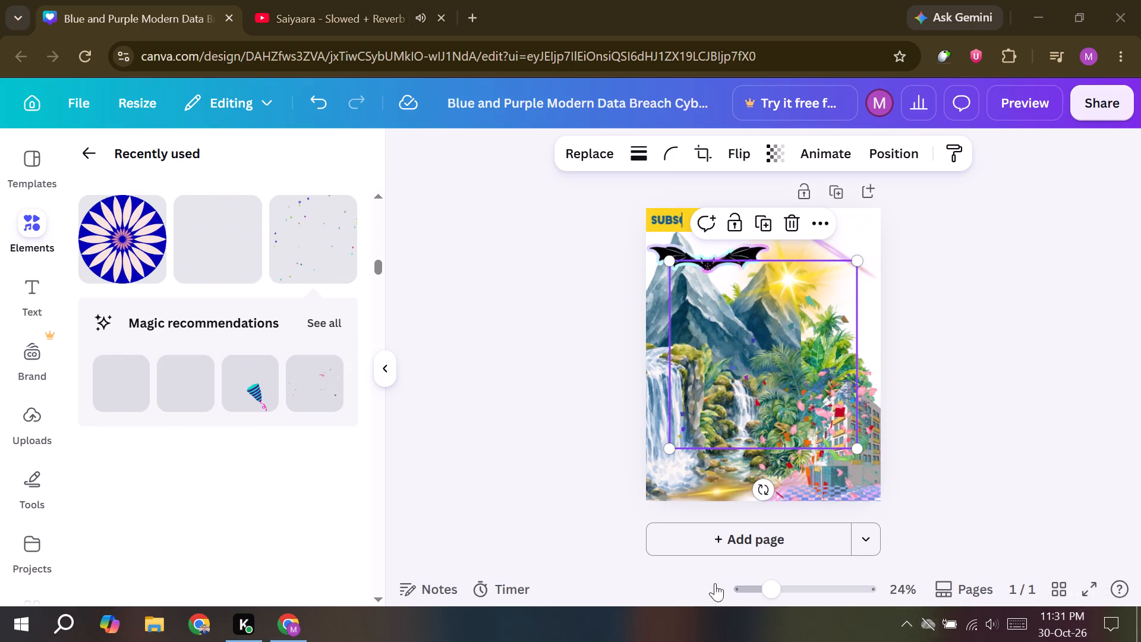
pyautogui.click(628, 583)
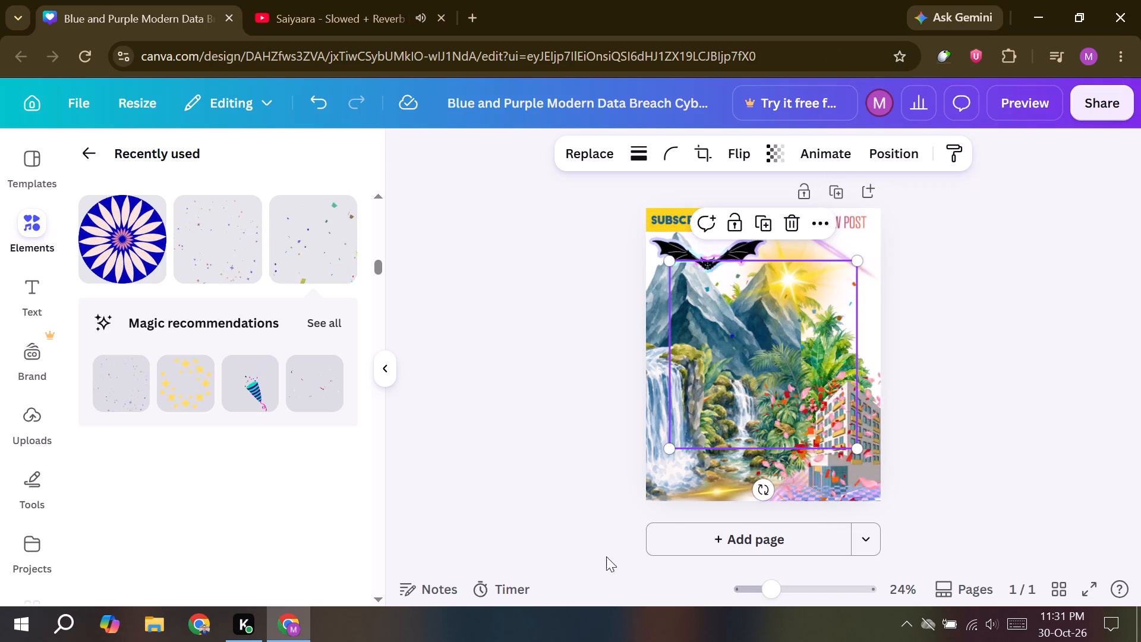